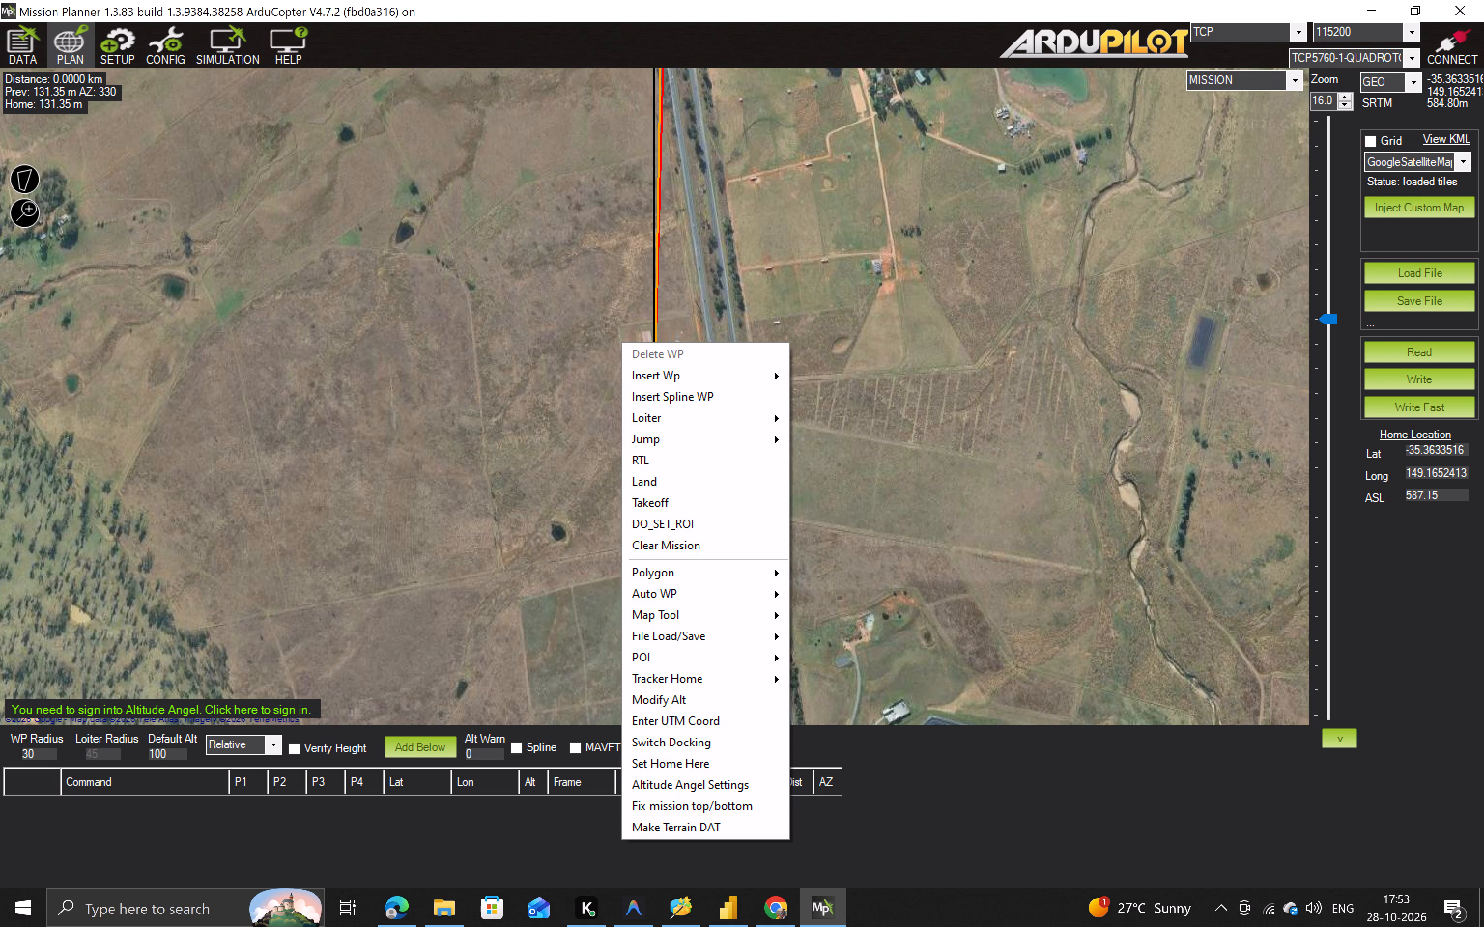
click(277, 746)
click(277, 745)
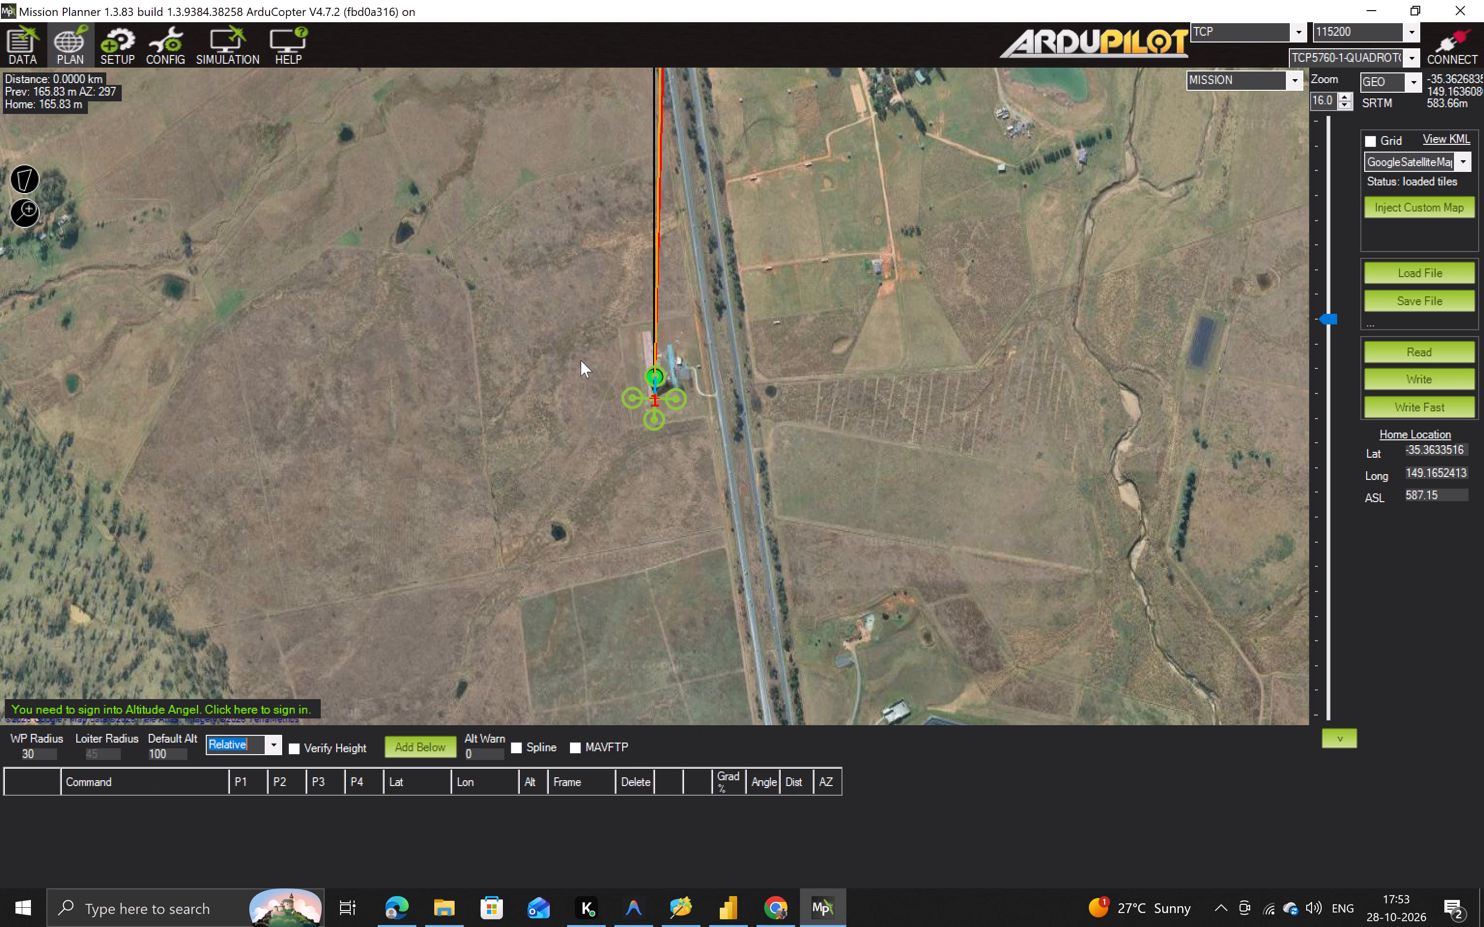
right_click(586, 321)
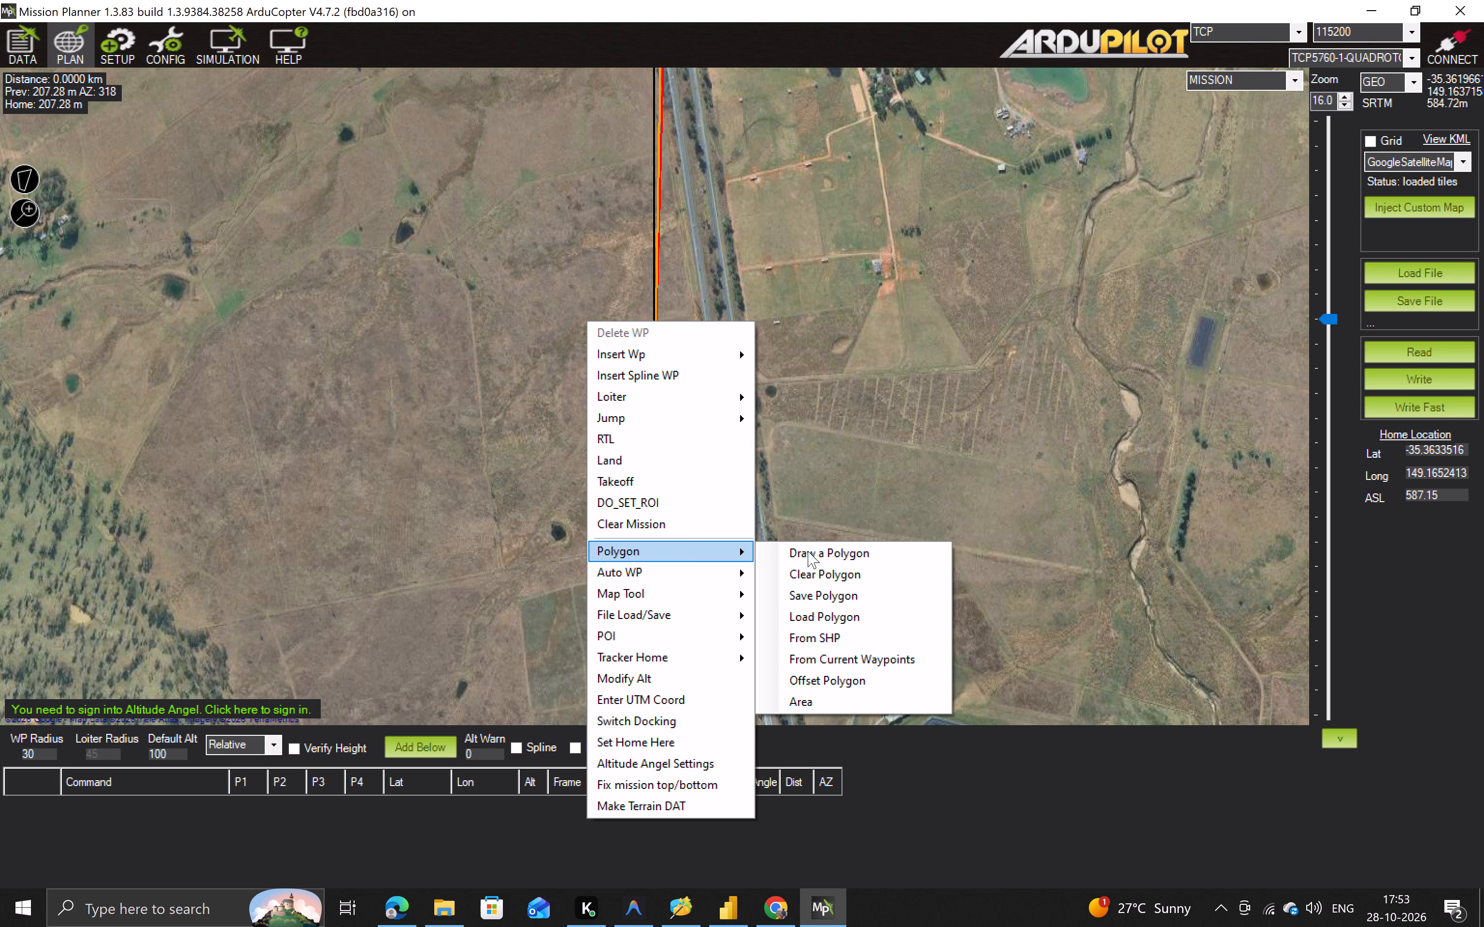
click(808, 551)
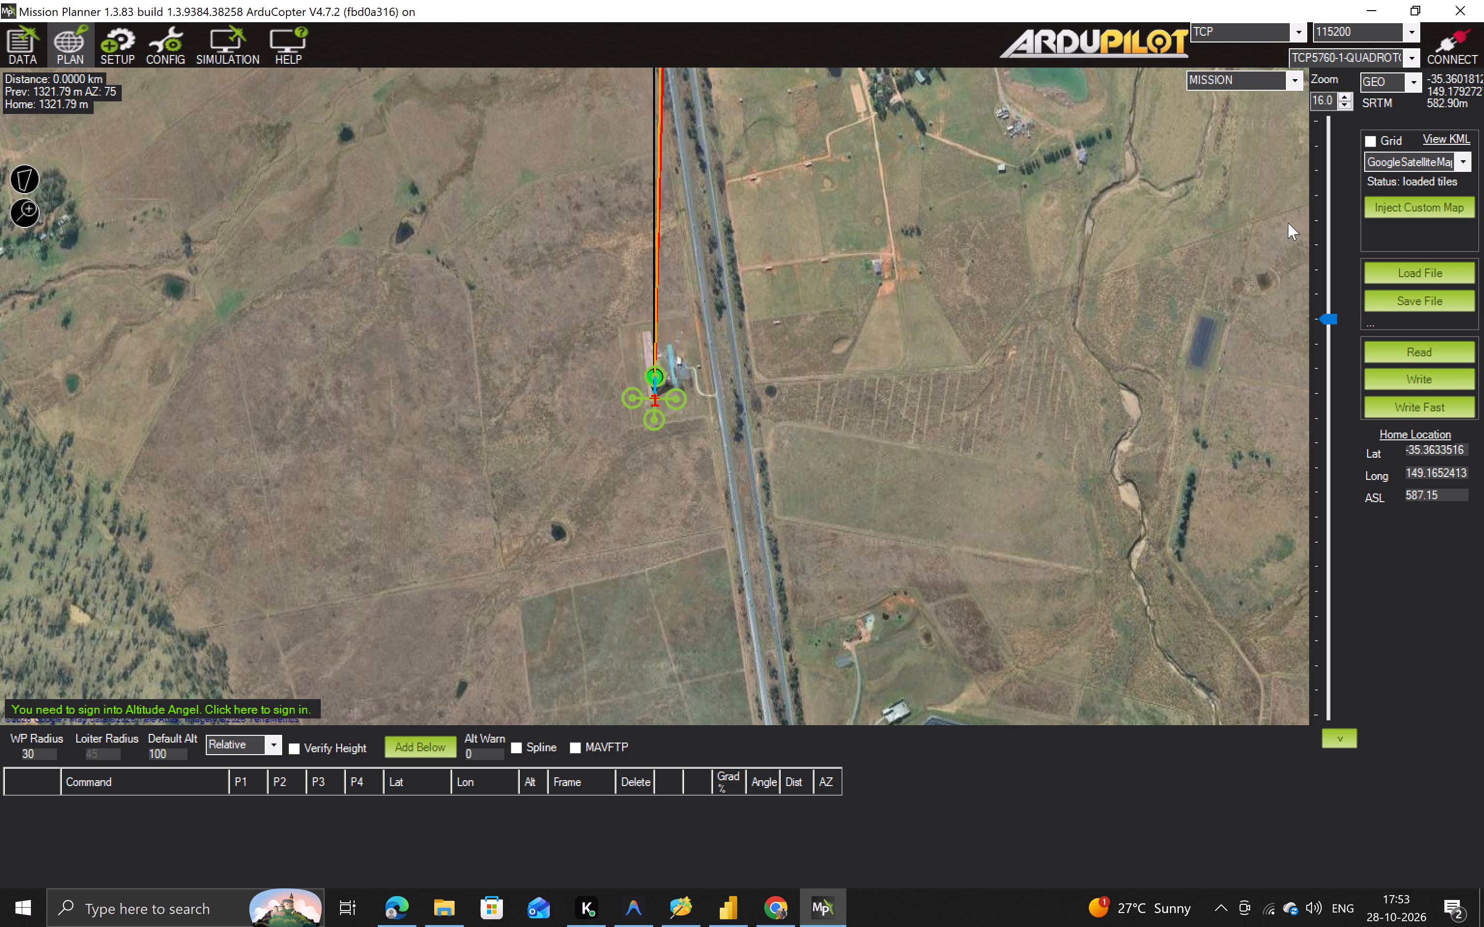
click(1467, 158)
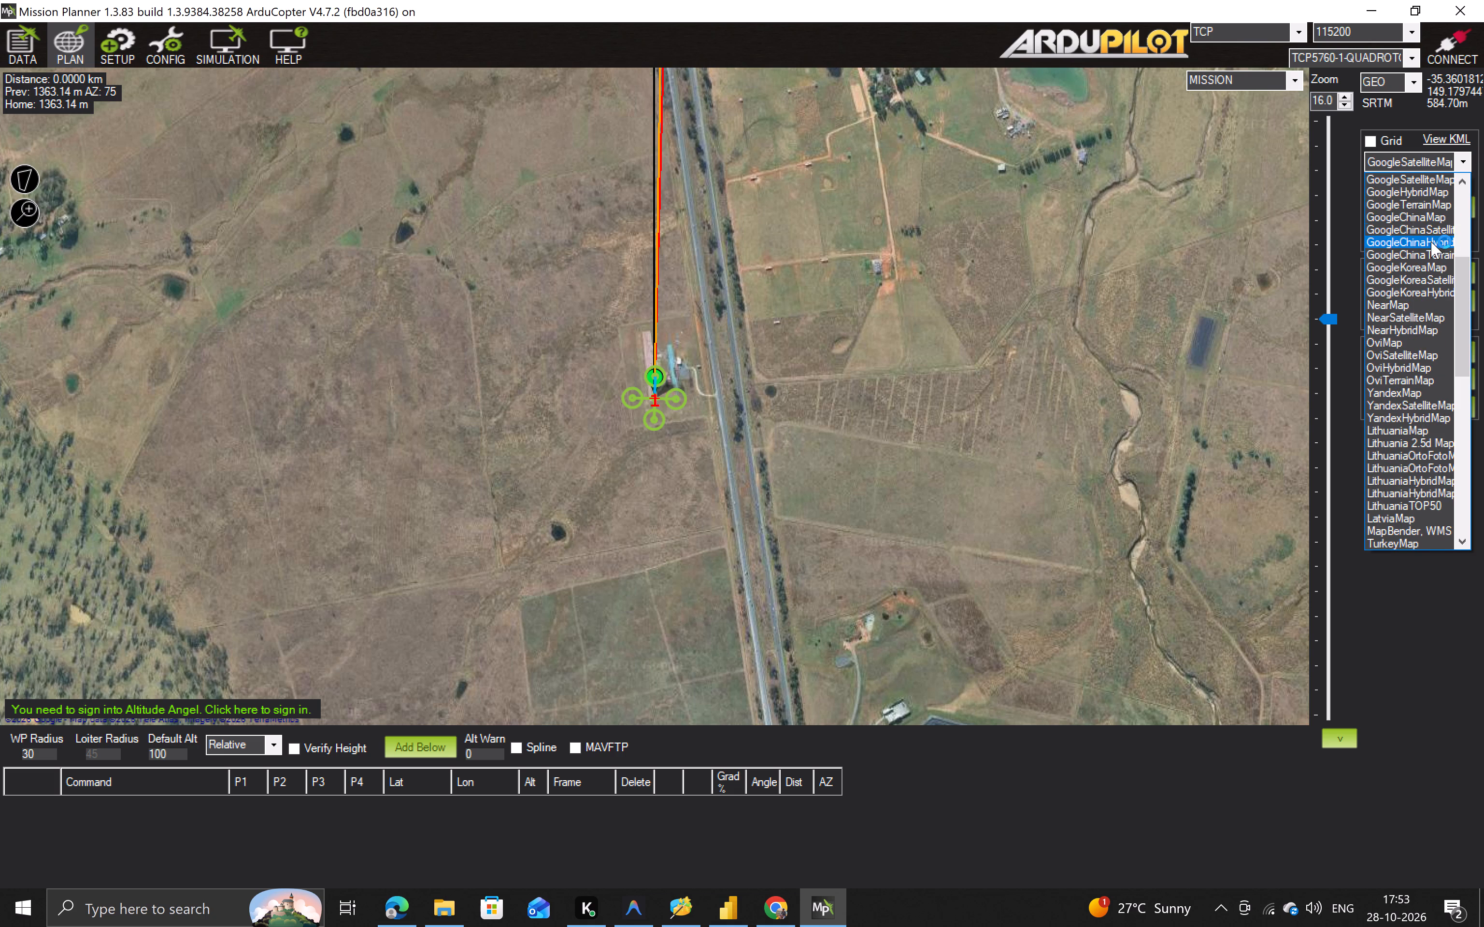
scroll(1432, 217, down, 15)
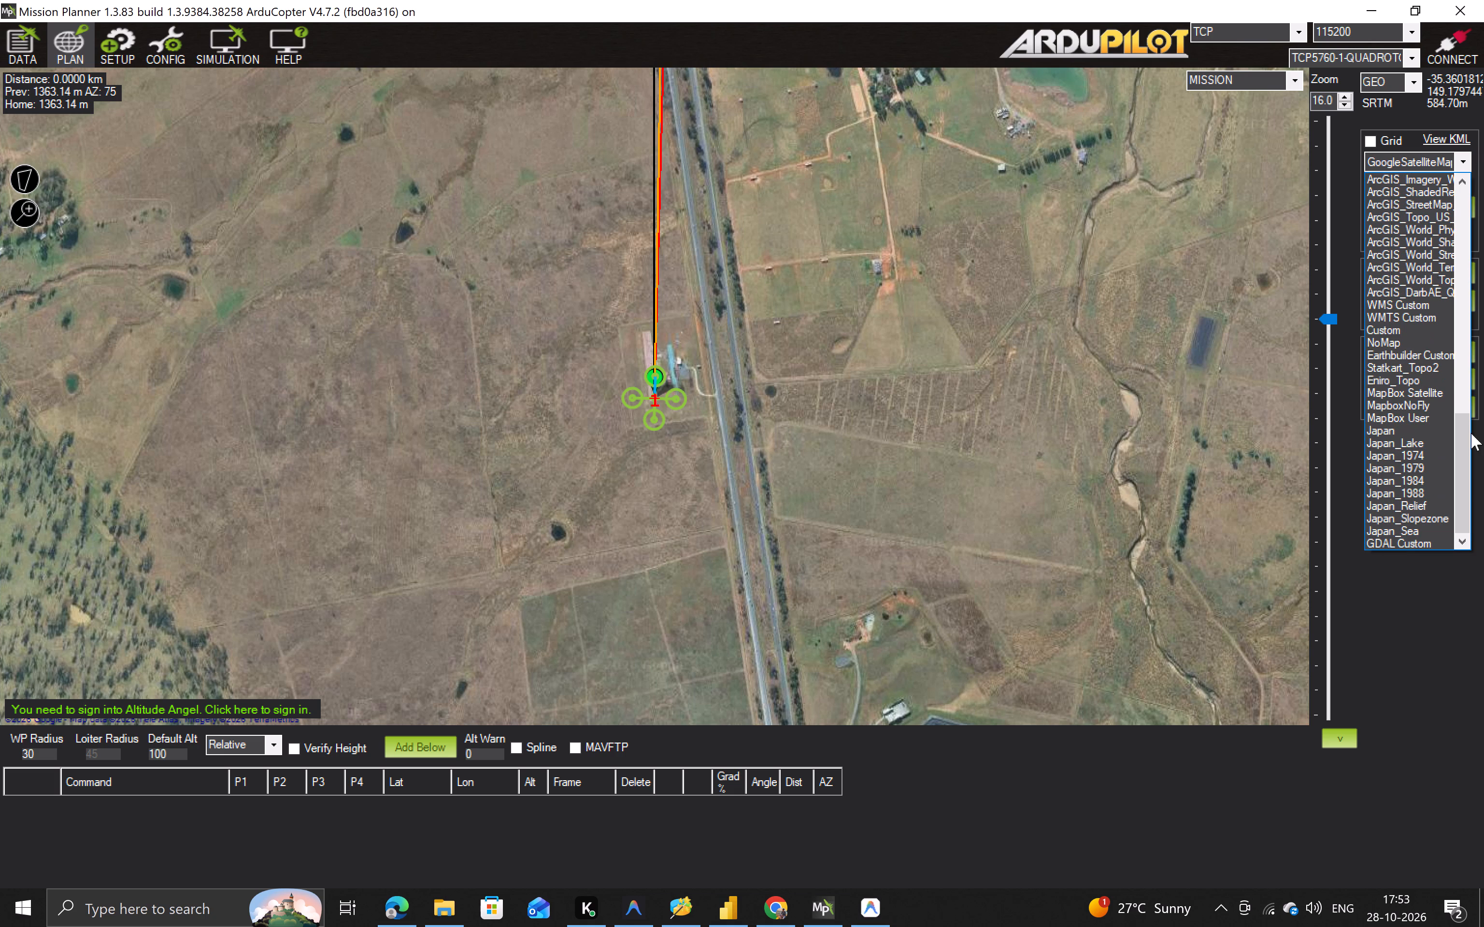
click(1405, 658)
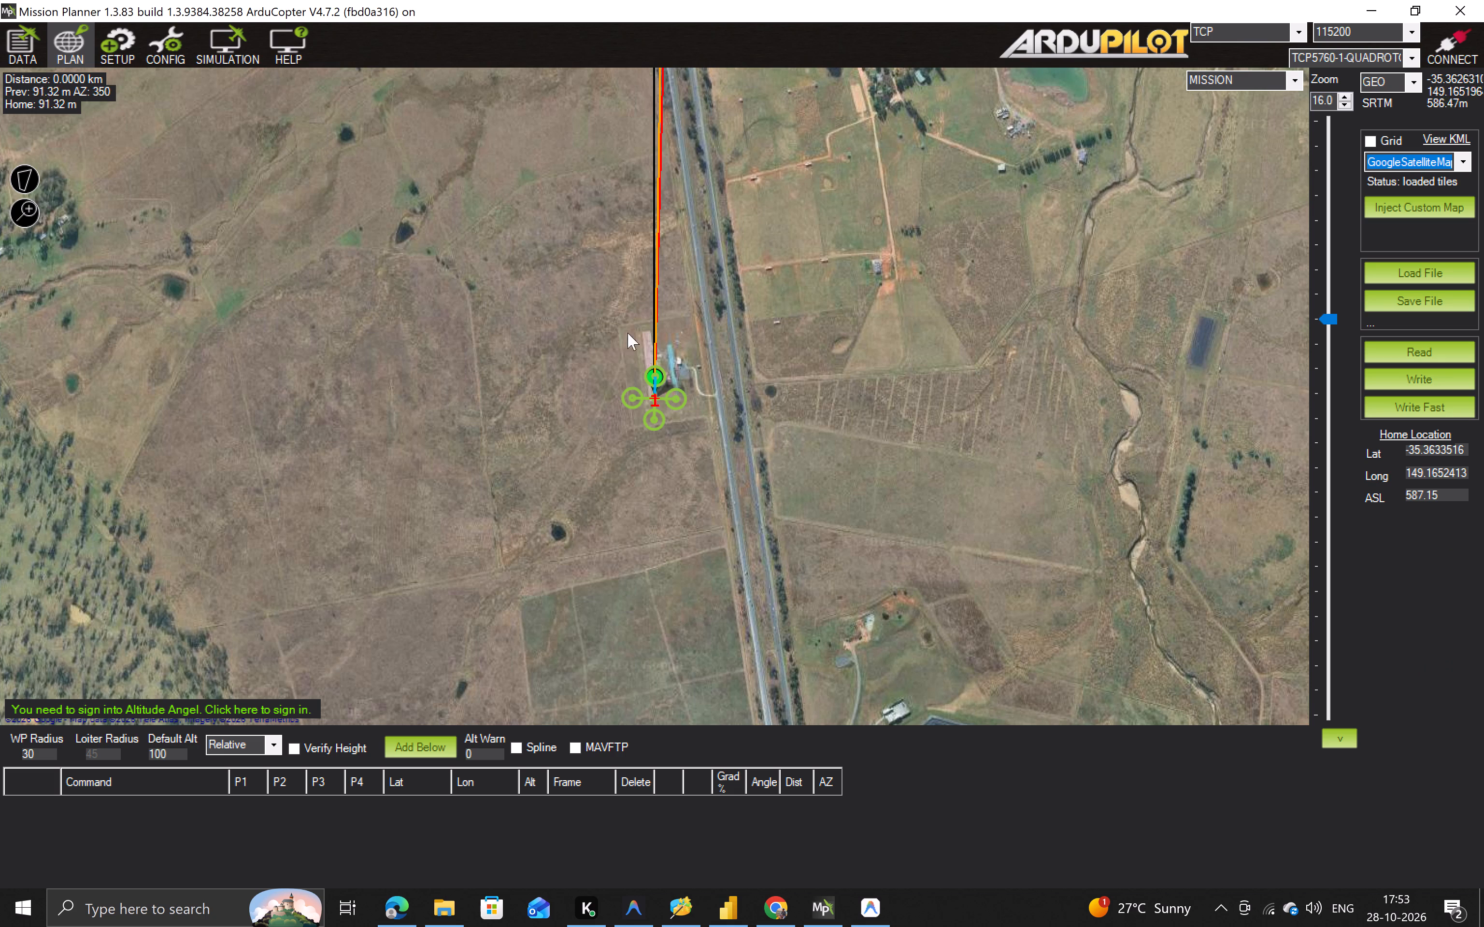
Draw a polygon with six vertices on the map around the home location.
right_click(608, 337)
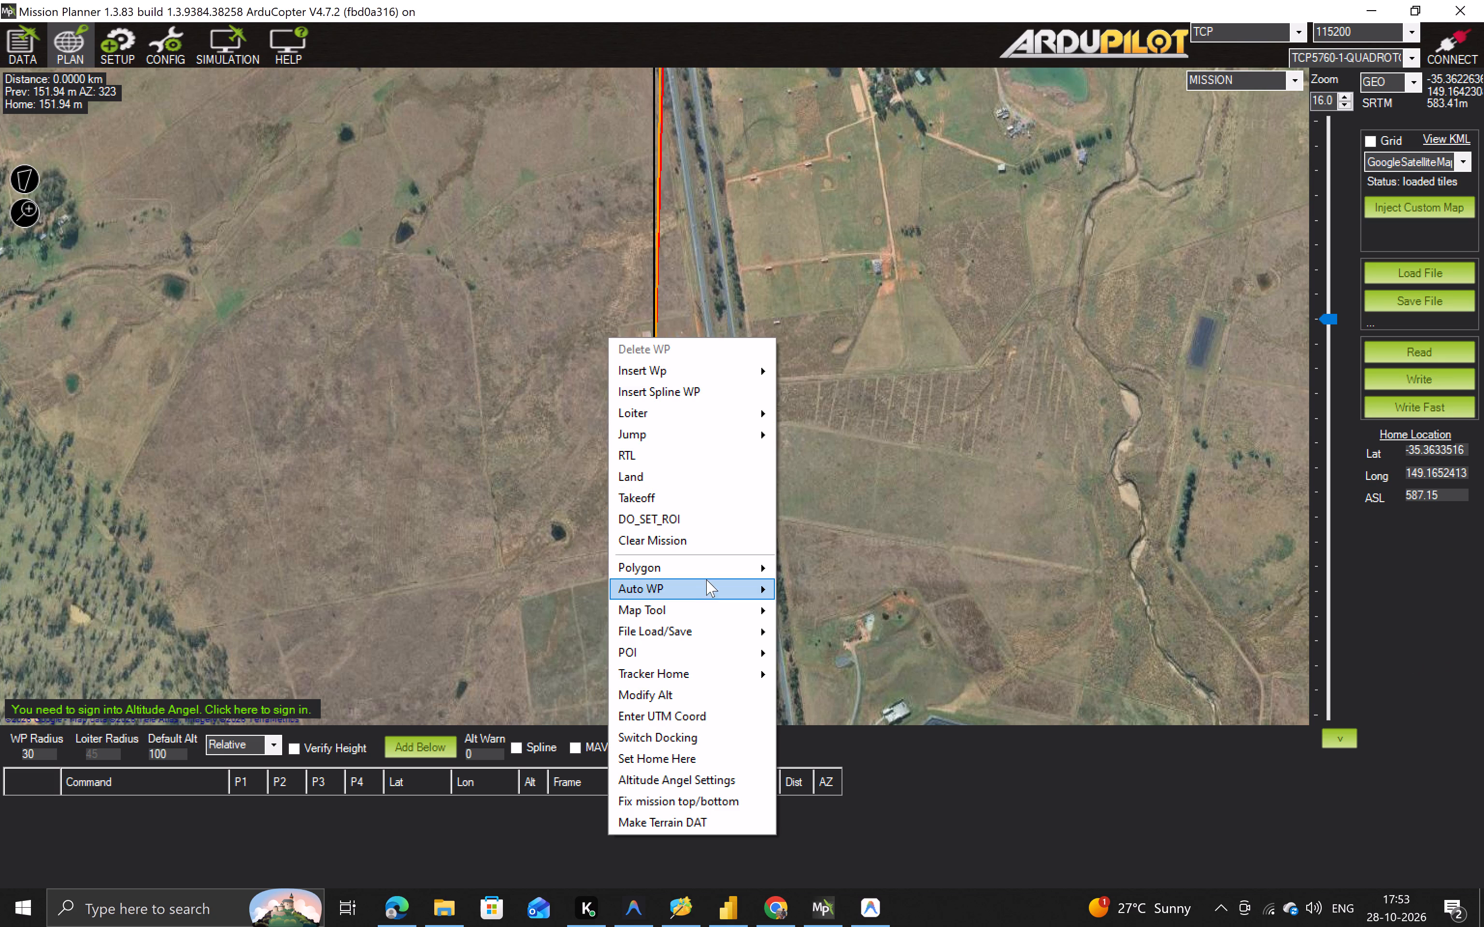
click(818, 568)
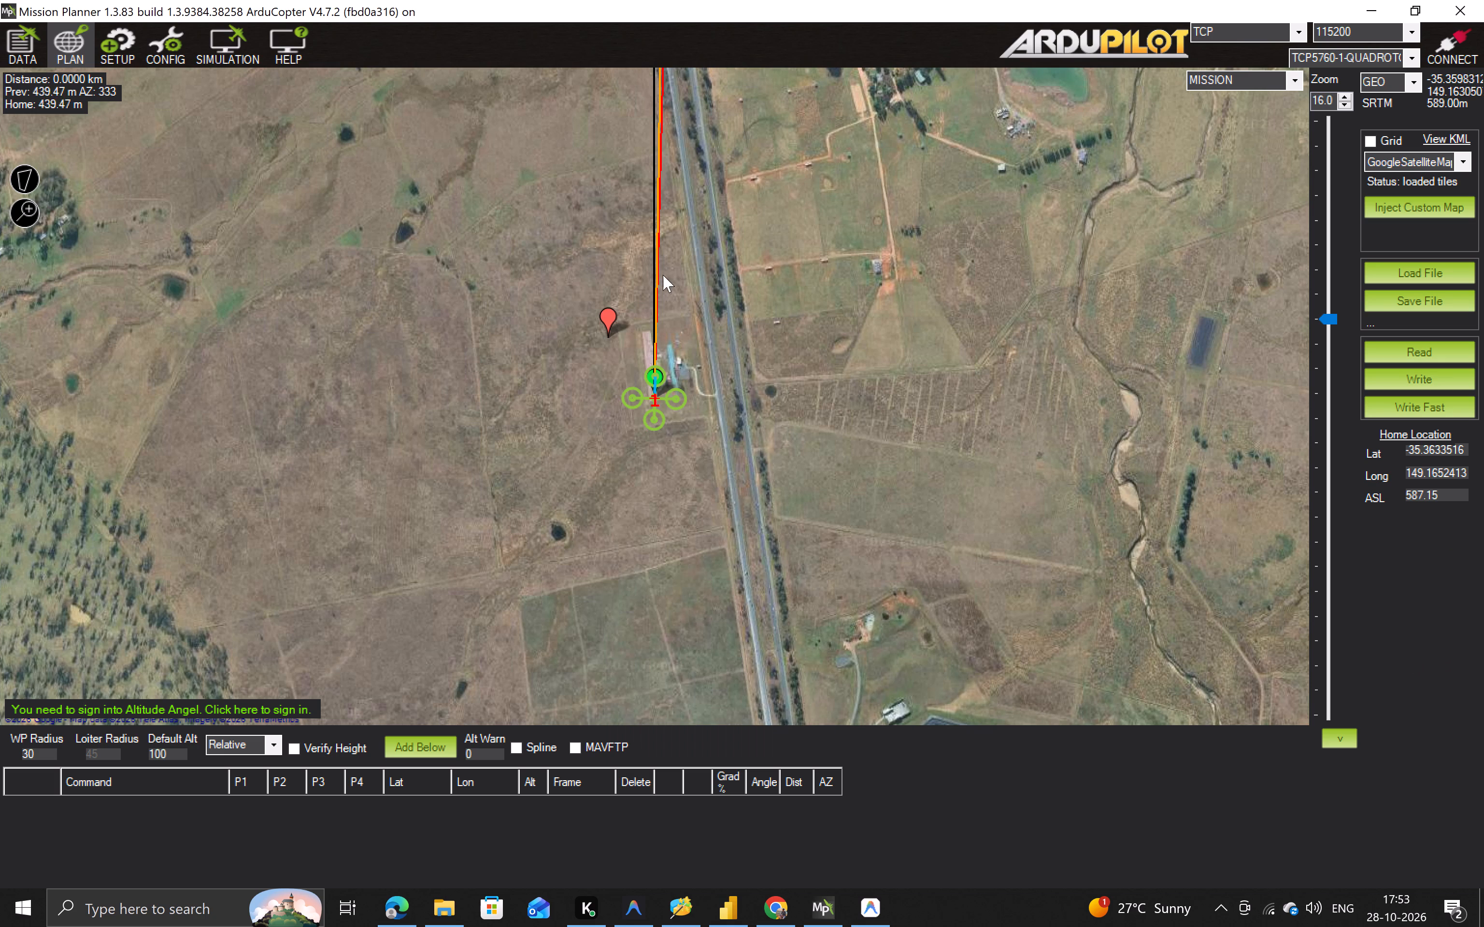
click(770, 185)
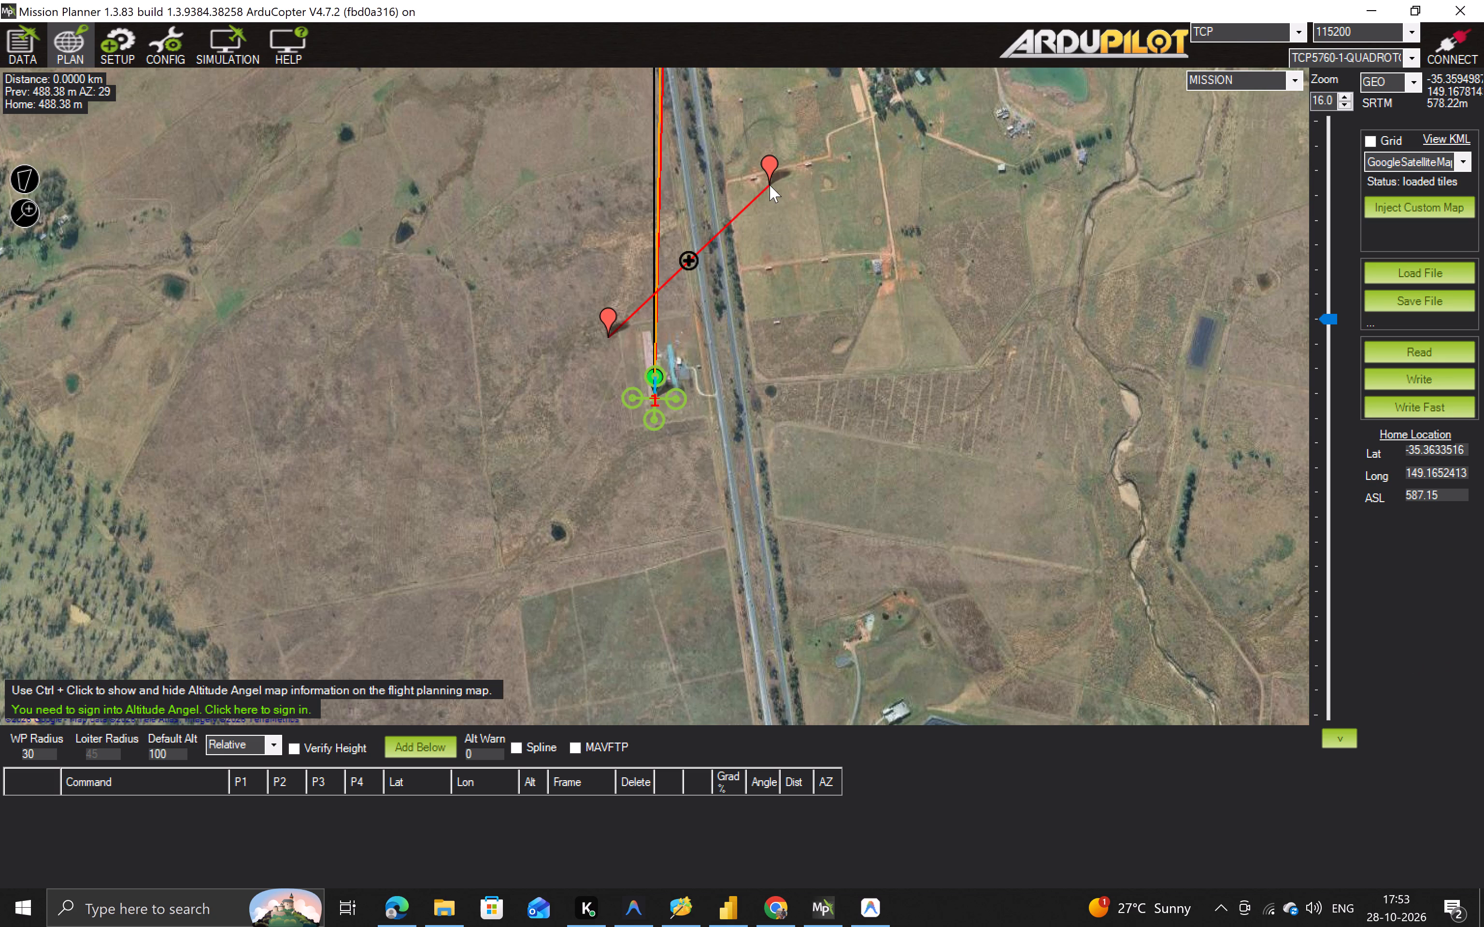
click(513, 559)
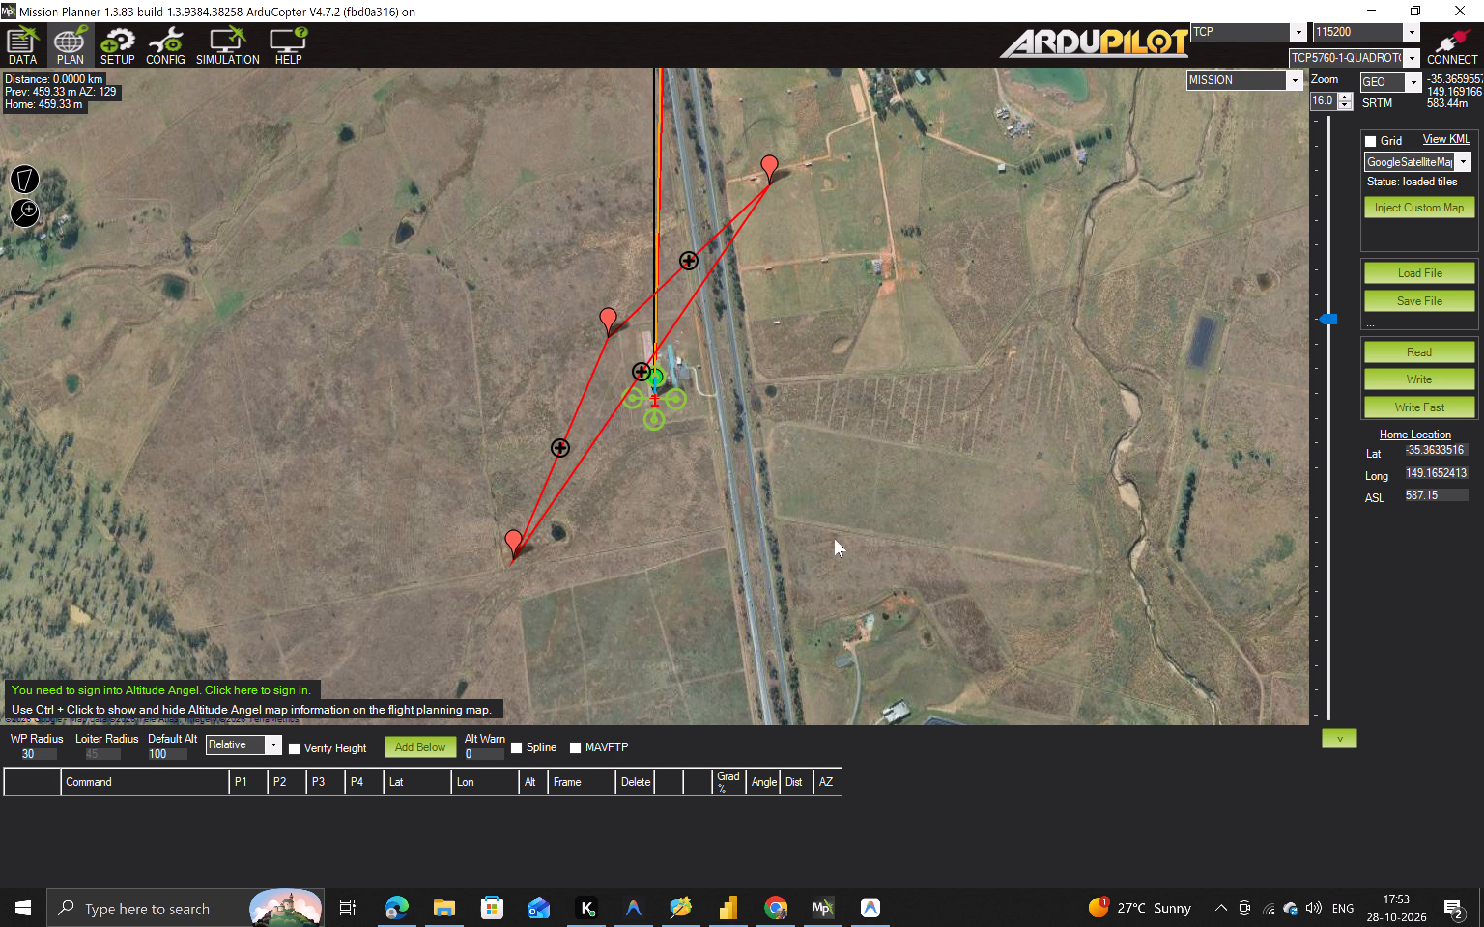
click(801, 568)
click(830, 385)
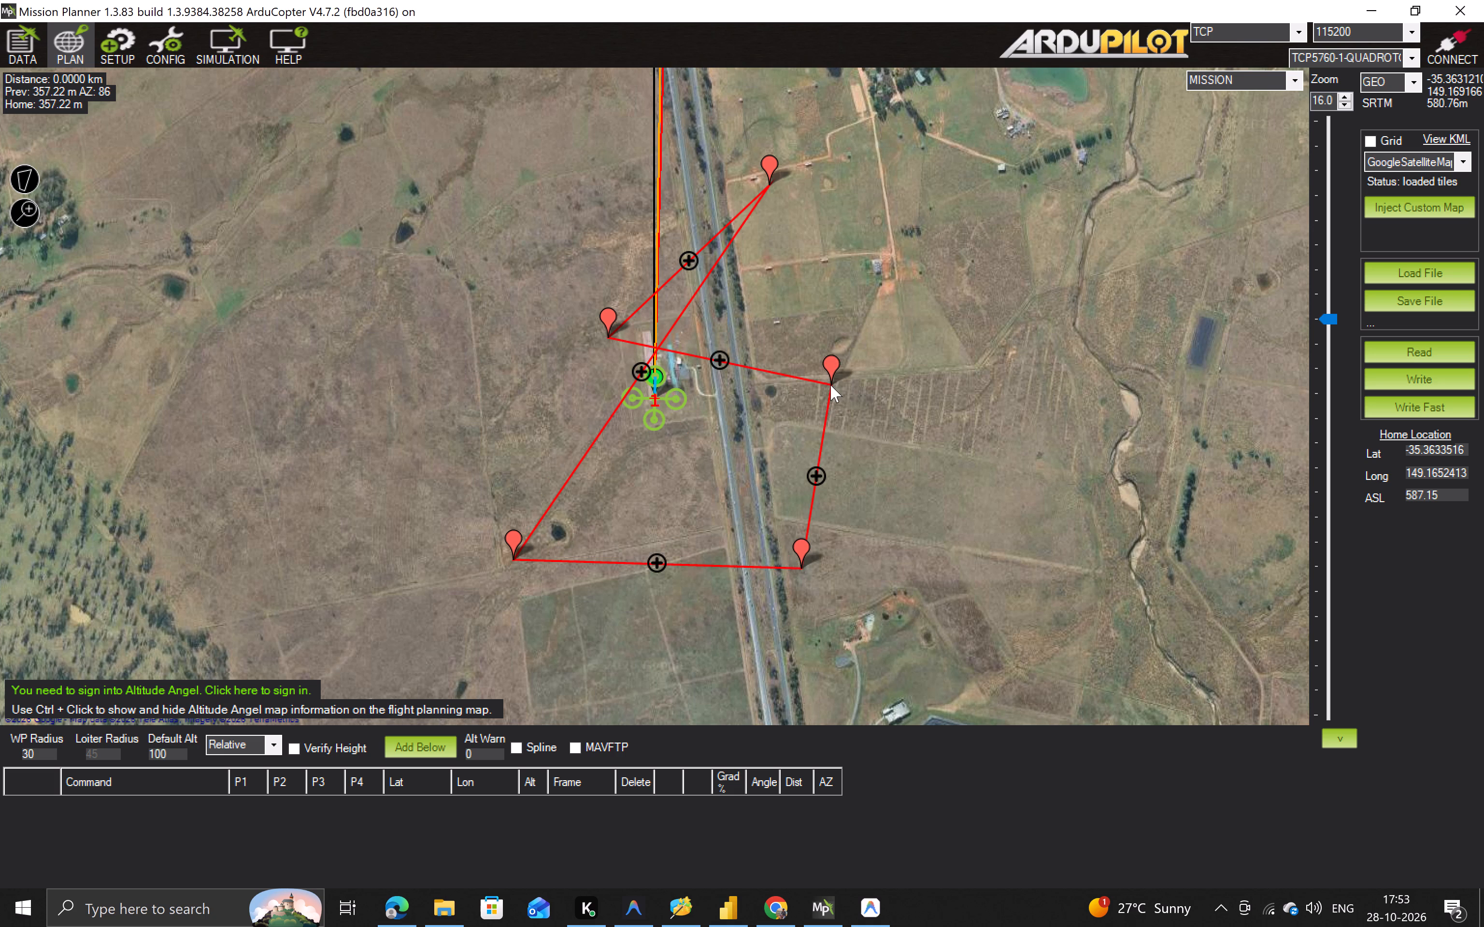
right_click(699, 439)
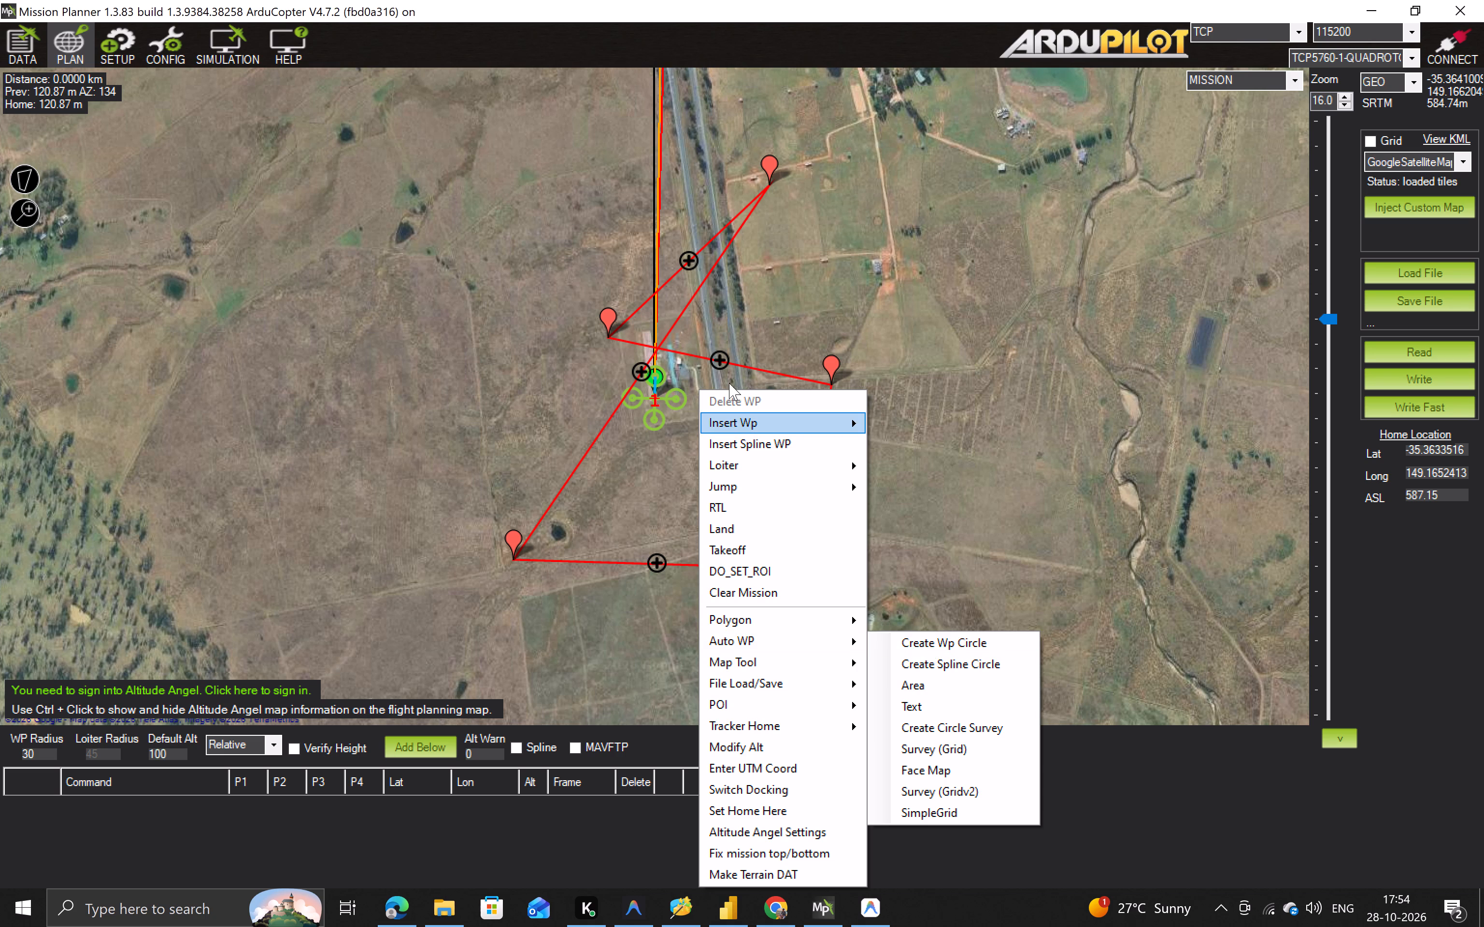
click(606, 310)
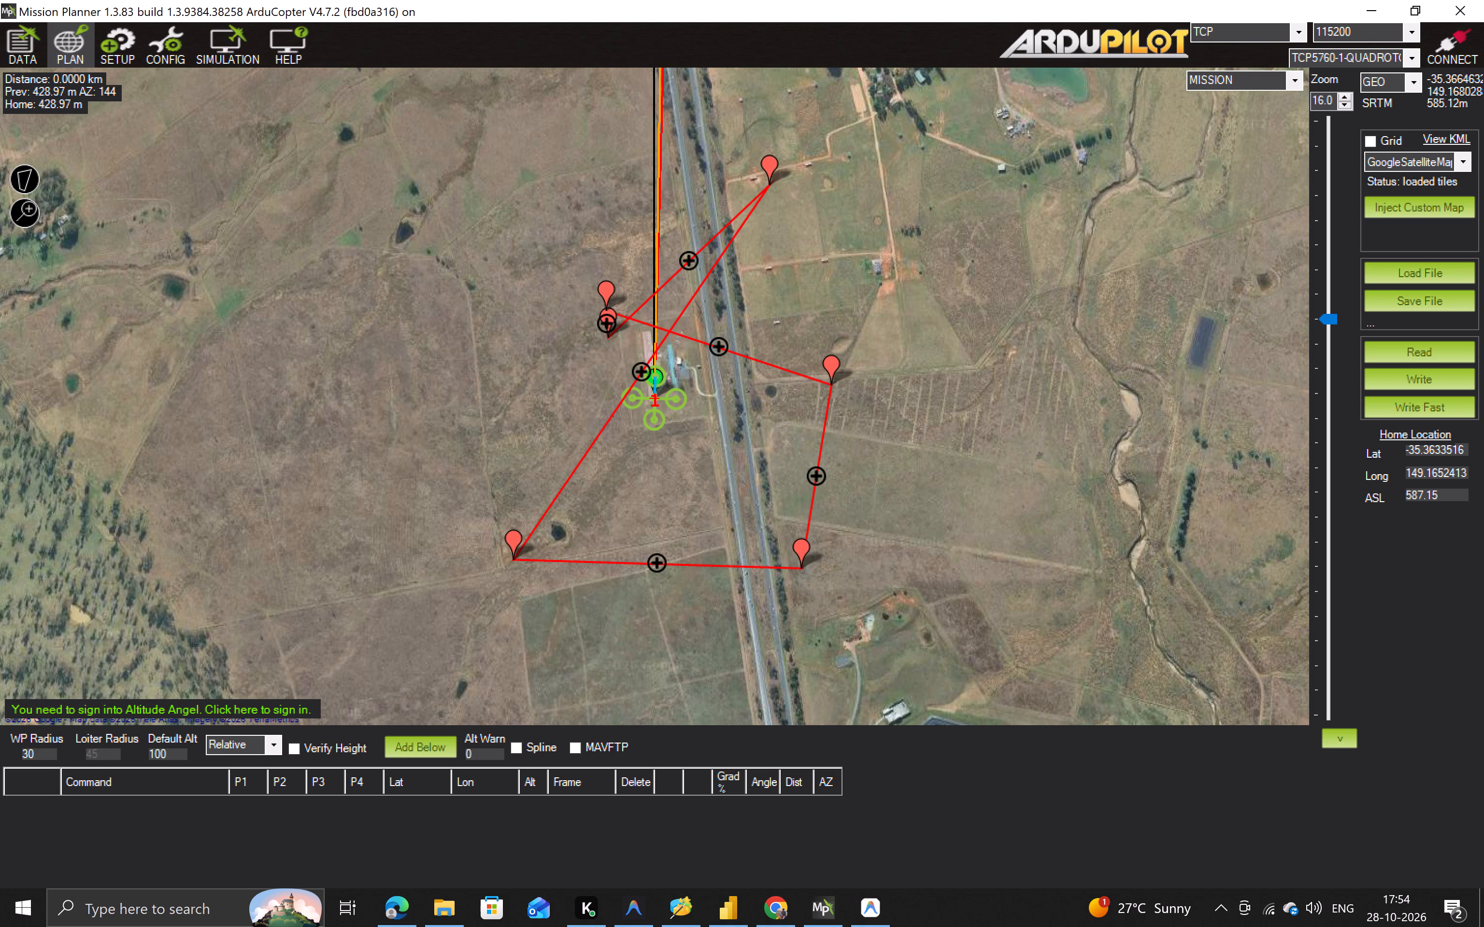
Delete the southeast, east and northeast vertices of the polygon one after another.
right_click(801, 539)
click(837, 398)
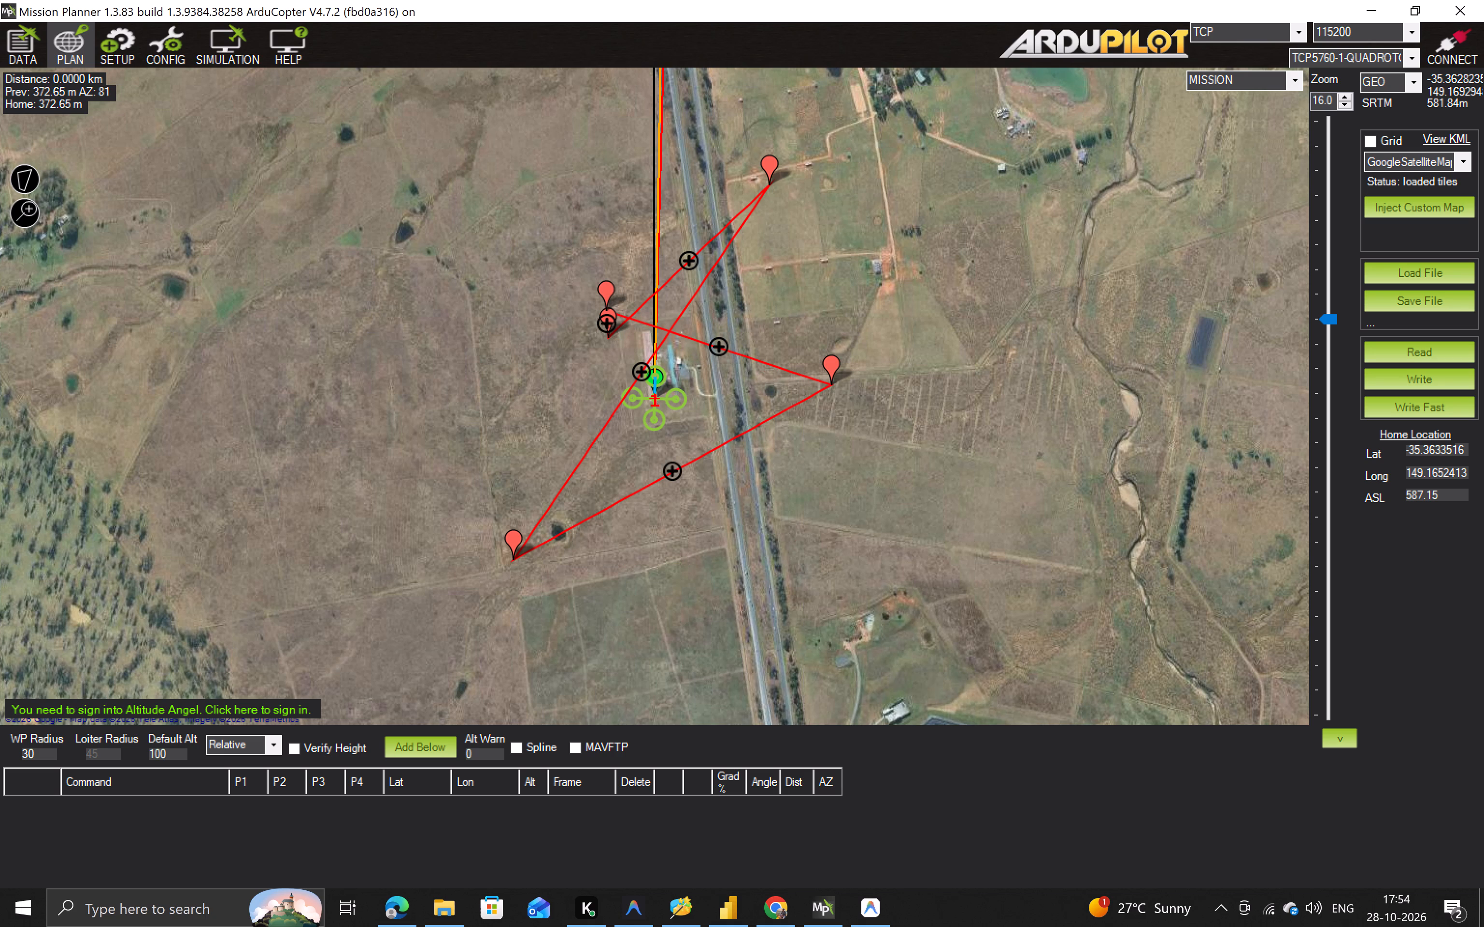
right_click(830, 367)
click(848, 376)
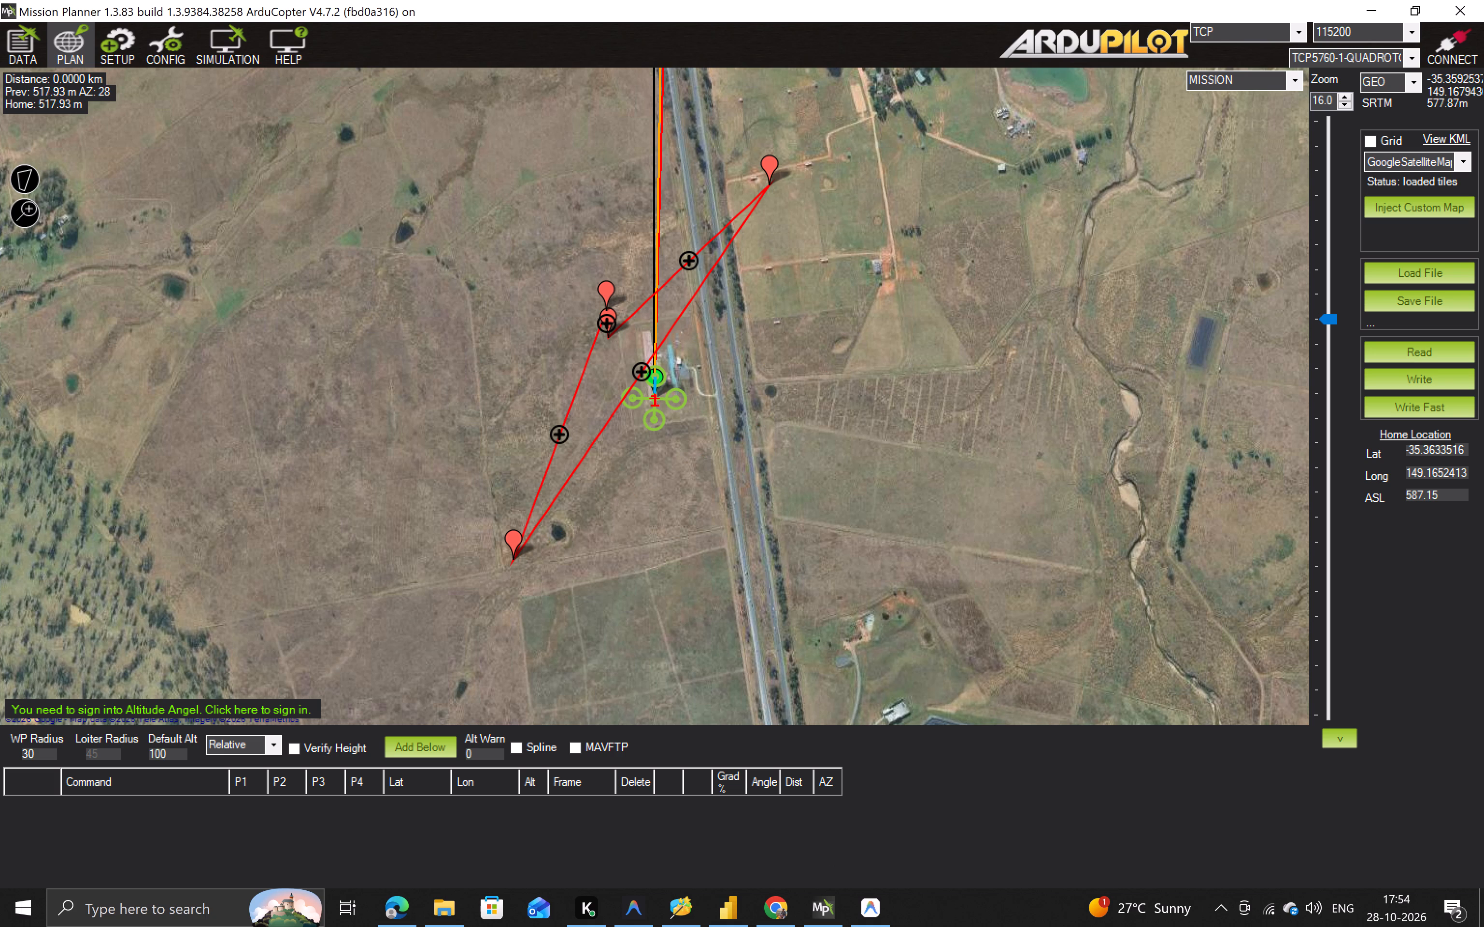
right_click(773, 168)
click(786, 169)
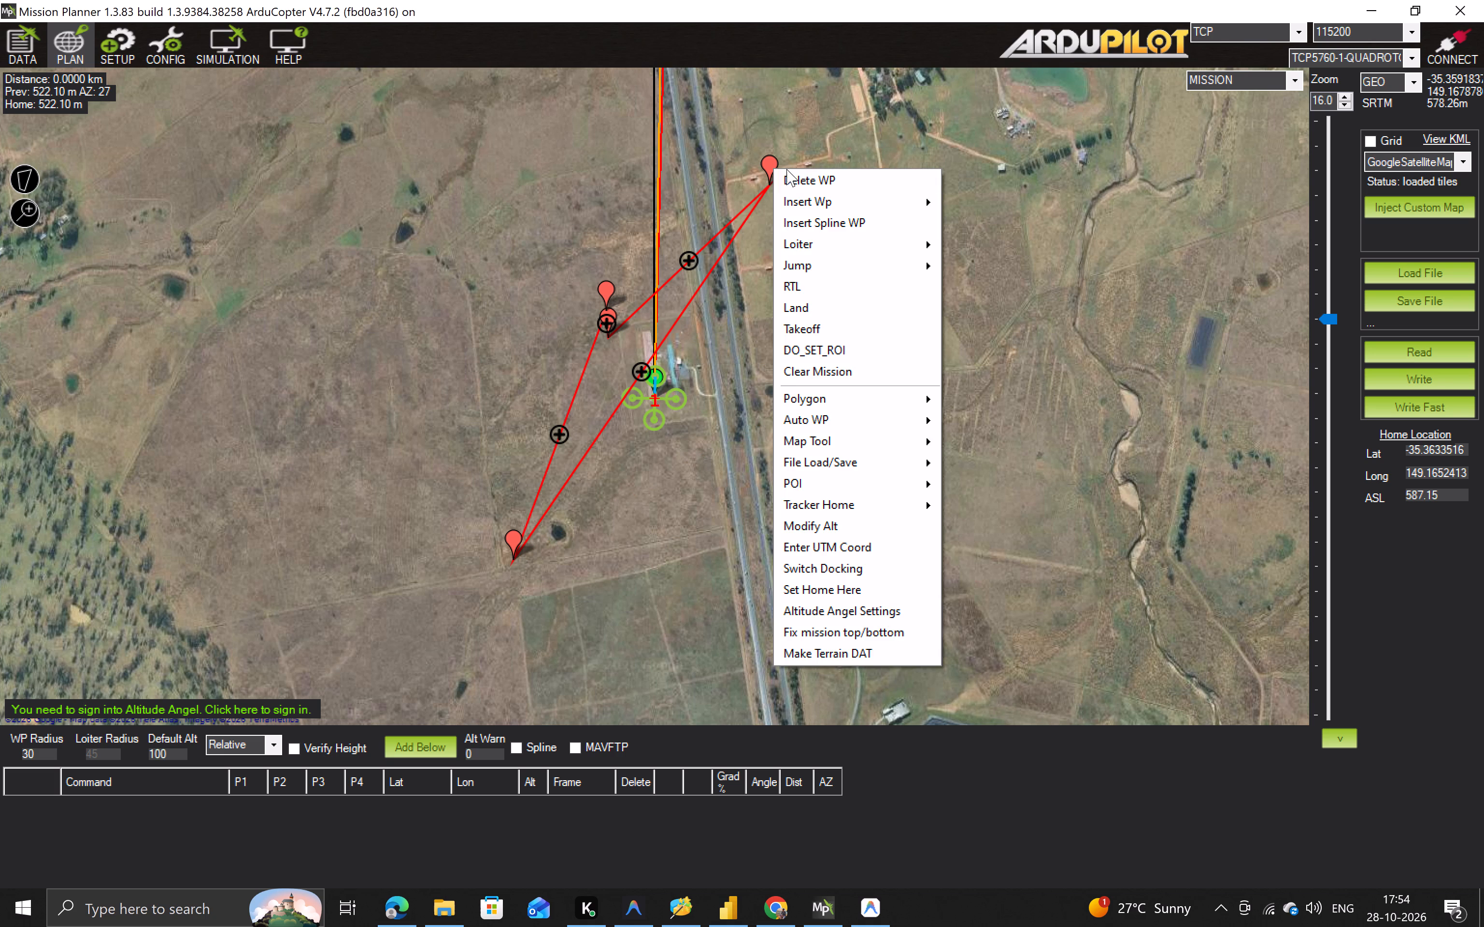
click(788, 173)
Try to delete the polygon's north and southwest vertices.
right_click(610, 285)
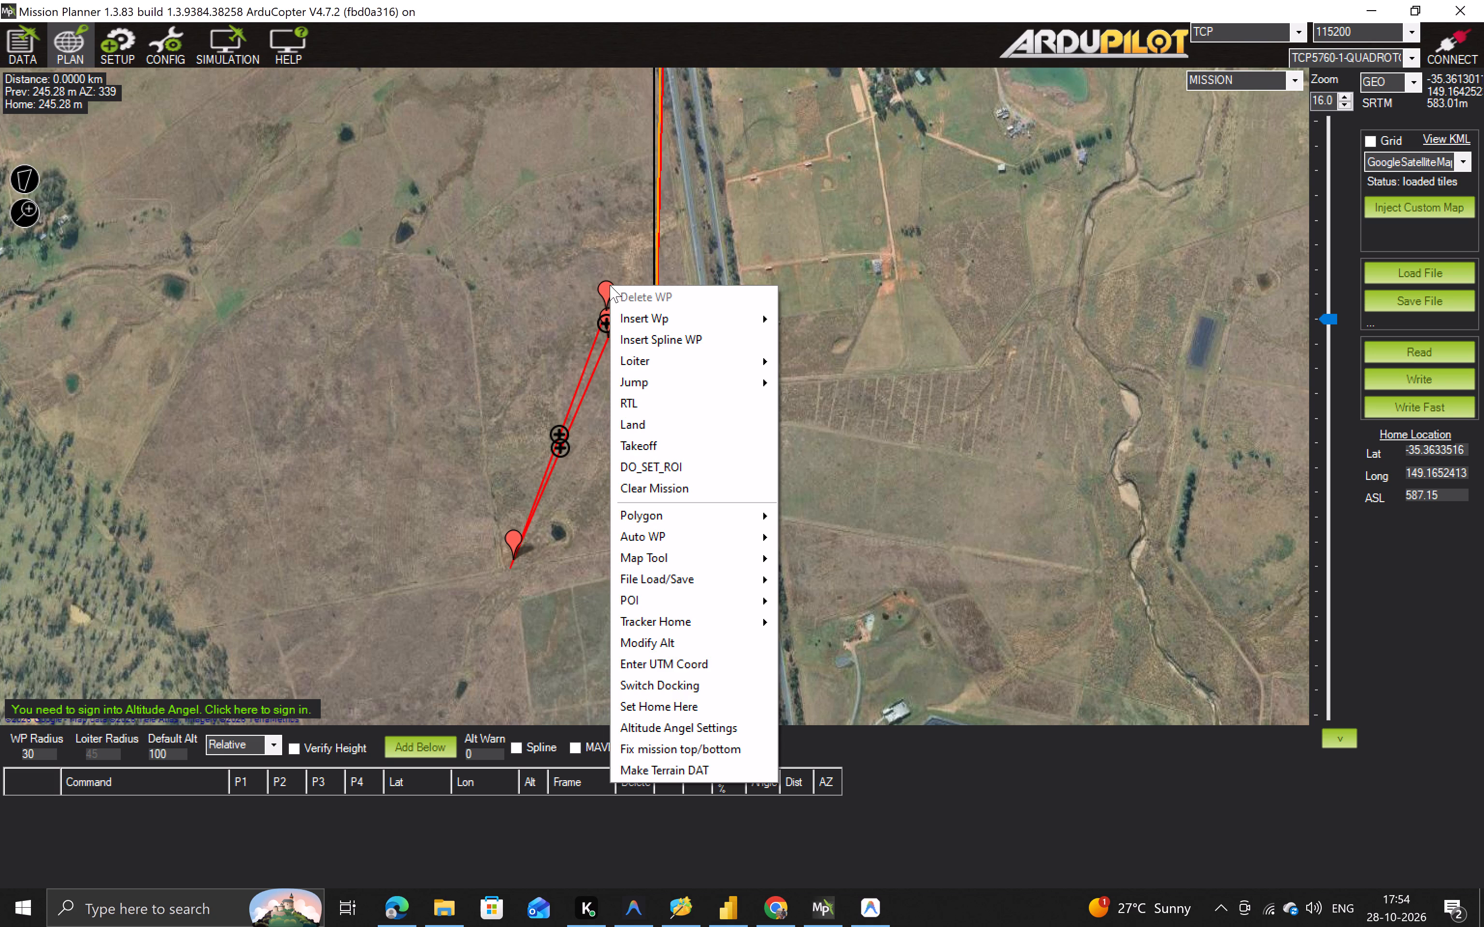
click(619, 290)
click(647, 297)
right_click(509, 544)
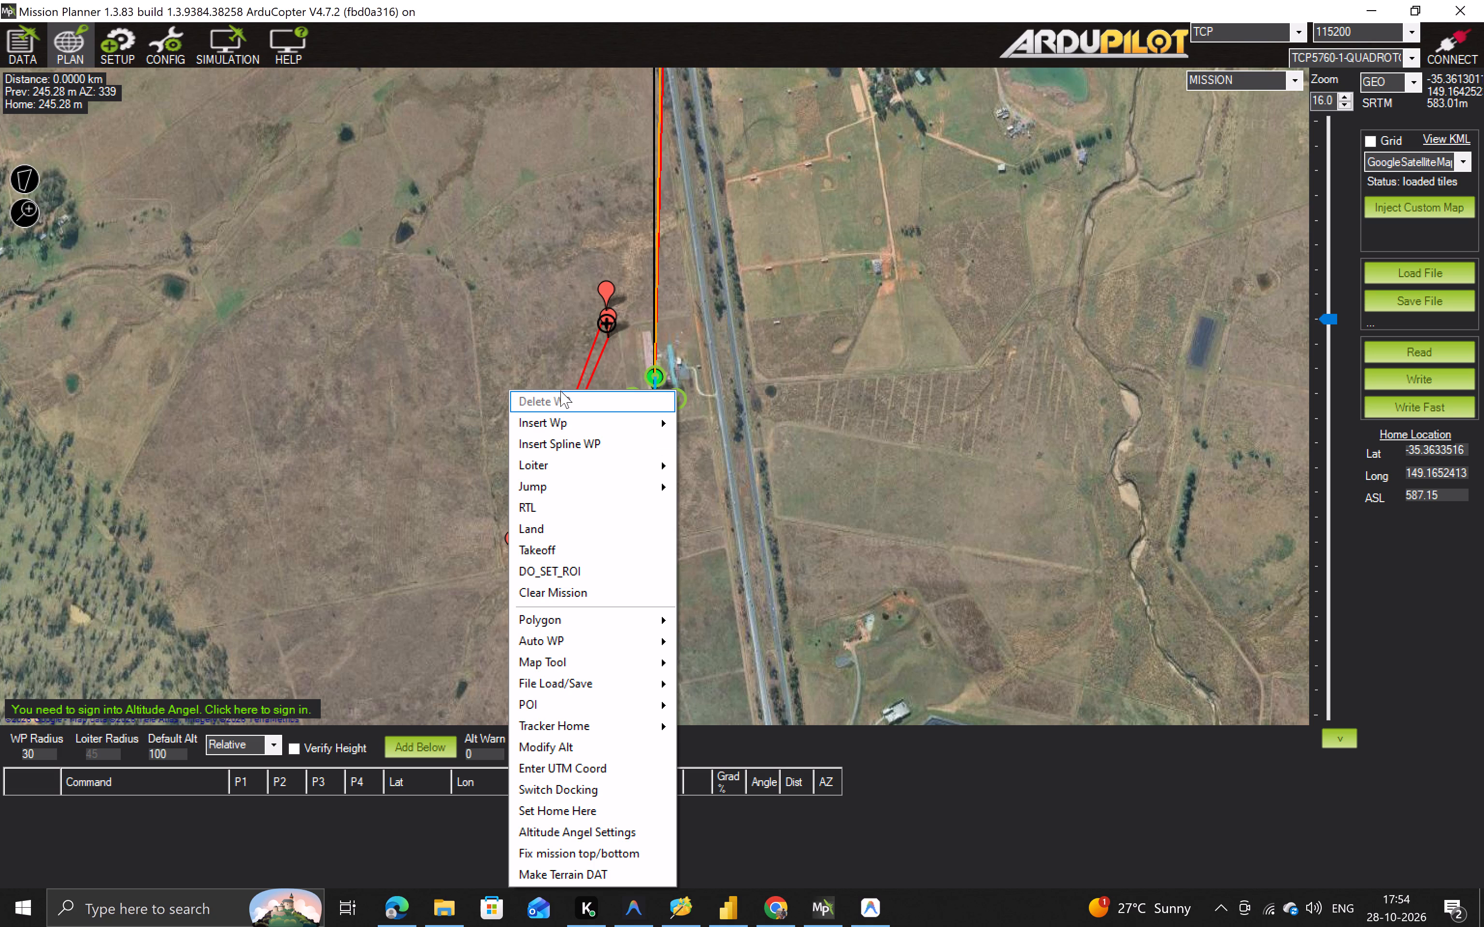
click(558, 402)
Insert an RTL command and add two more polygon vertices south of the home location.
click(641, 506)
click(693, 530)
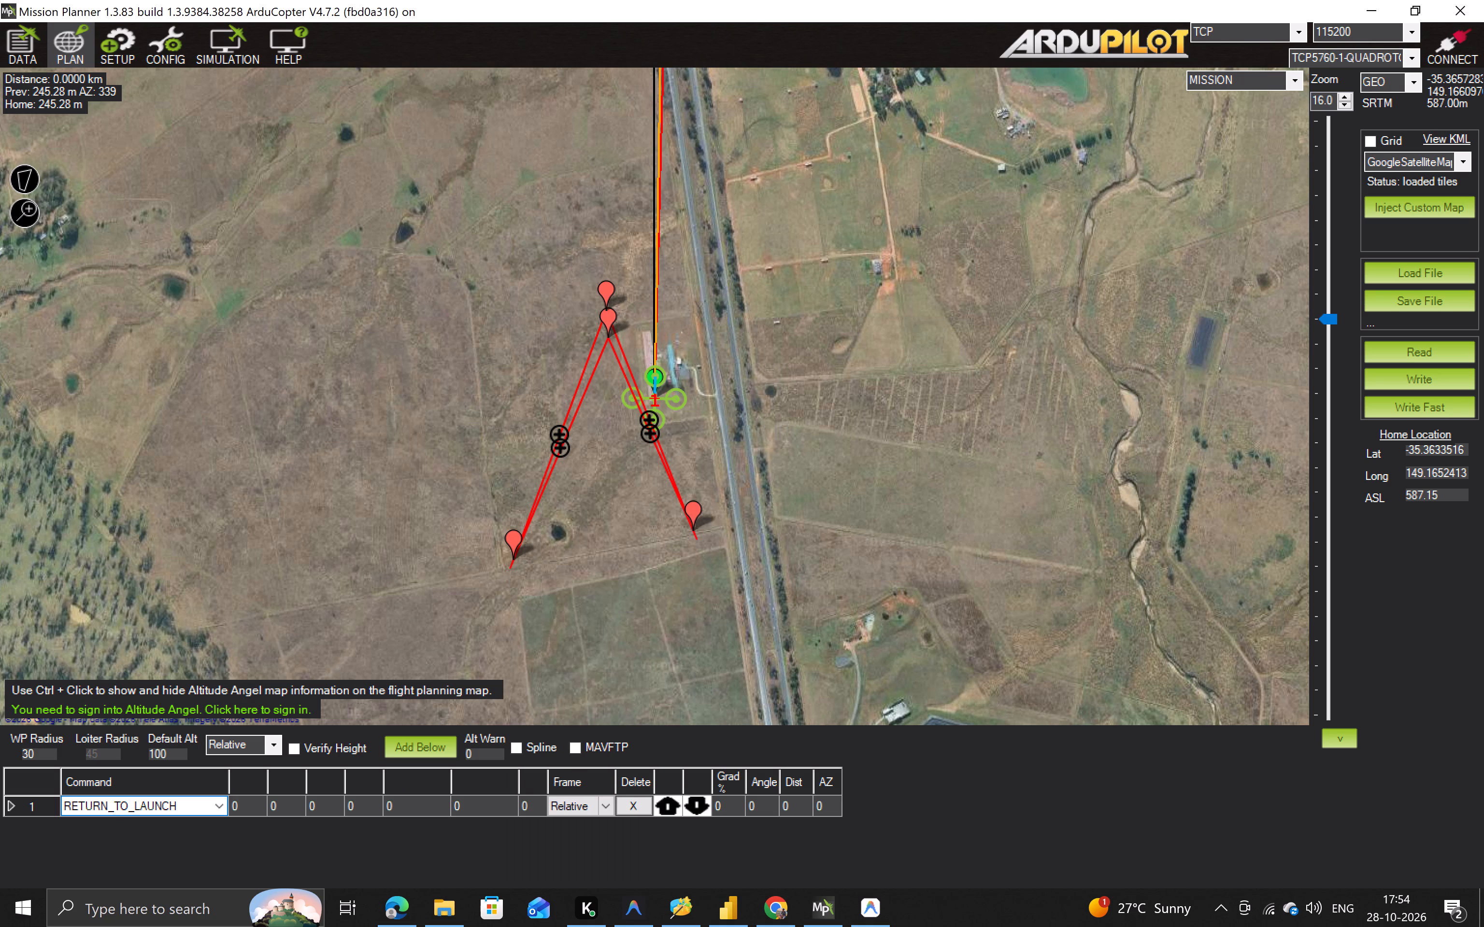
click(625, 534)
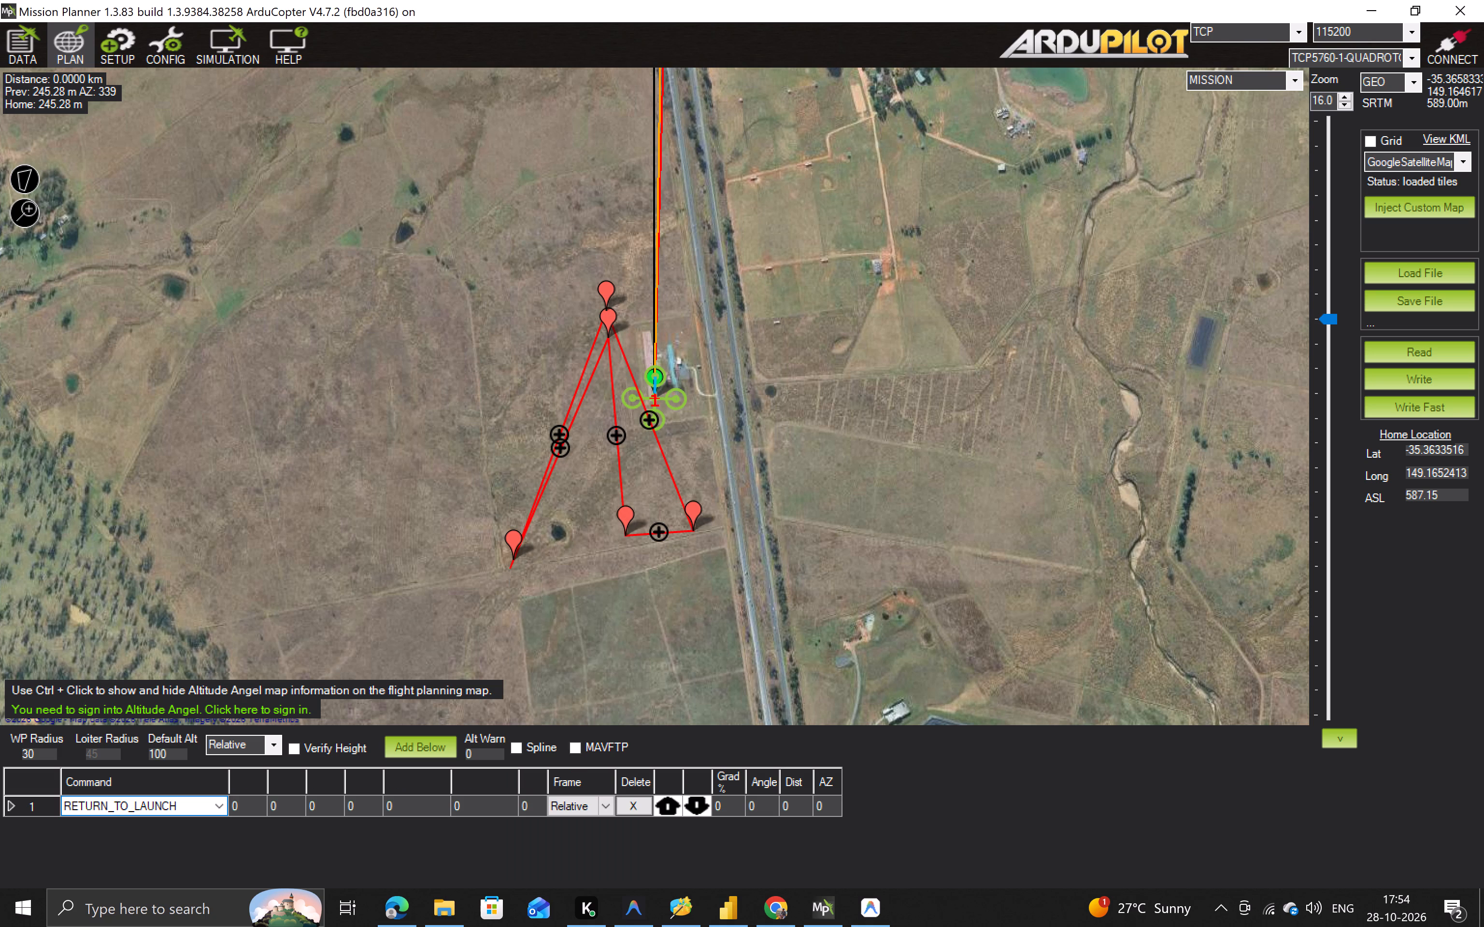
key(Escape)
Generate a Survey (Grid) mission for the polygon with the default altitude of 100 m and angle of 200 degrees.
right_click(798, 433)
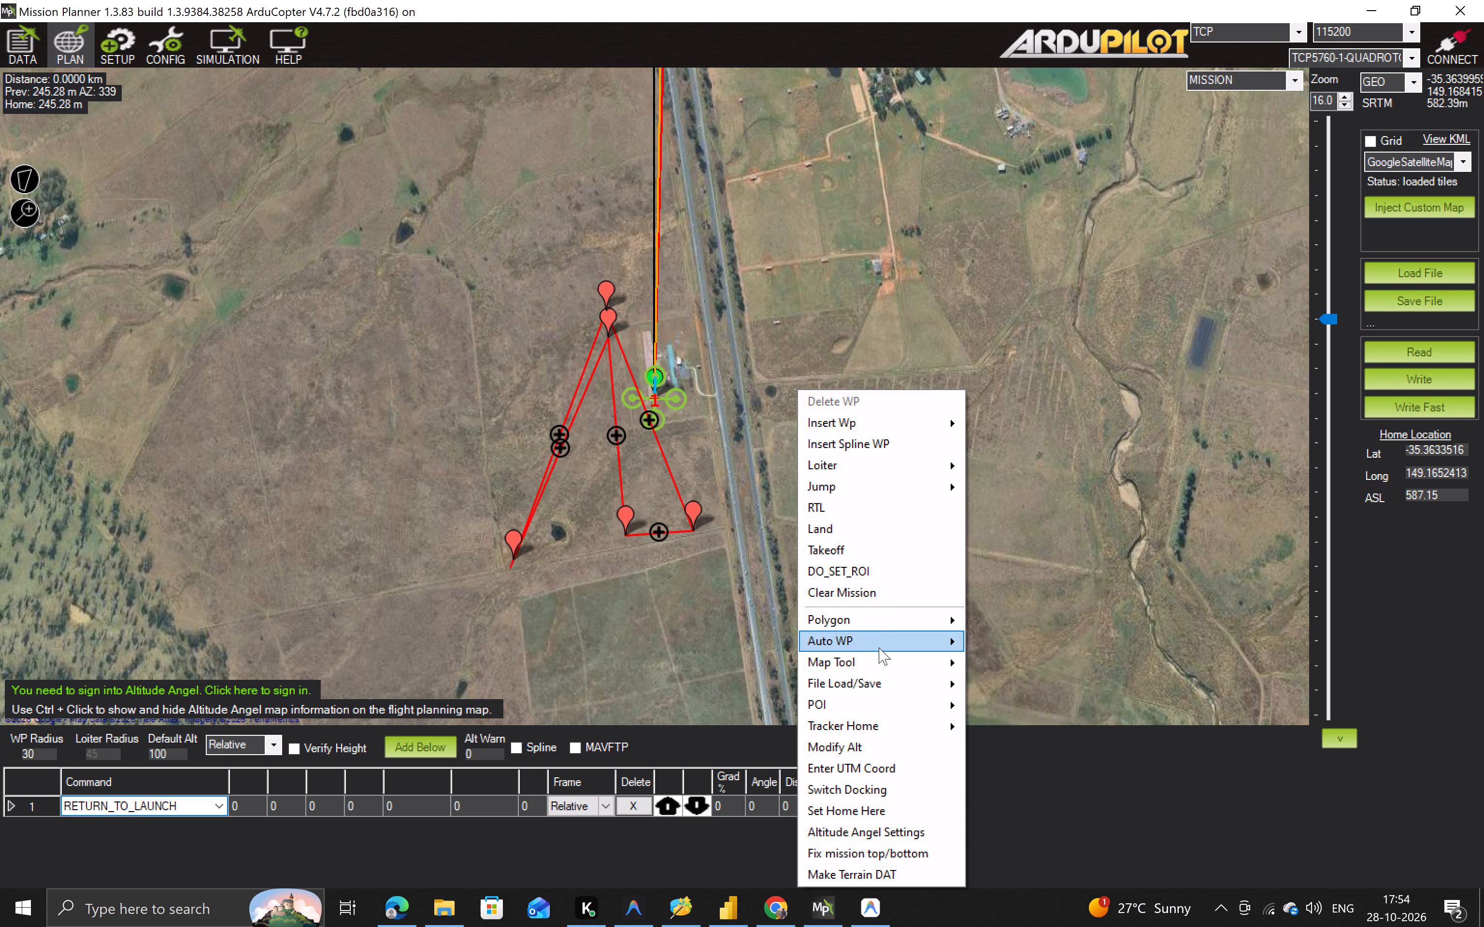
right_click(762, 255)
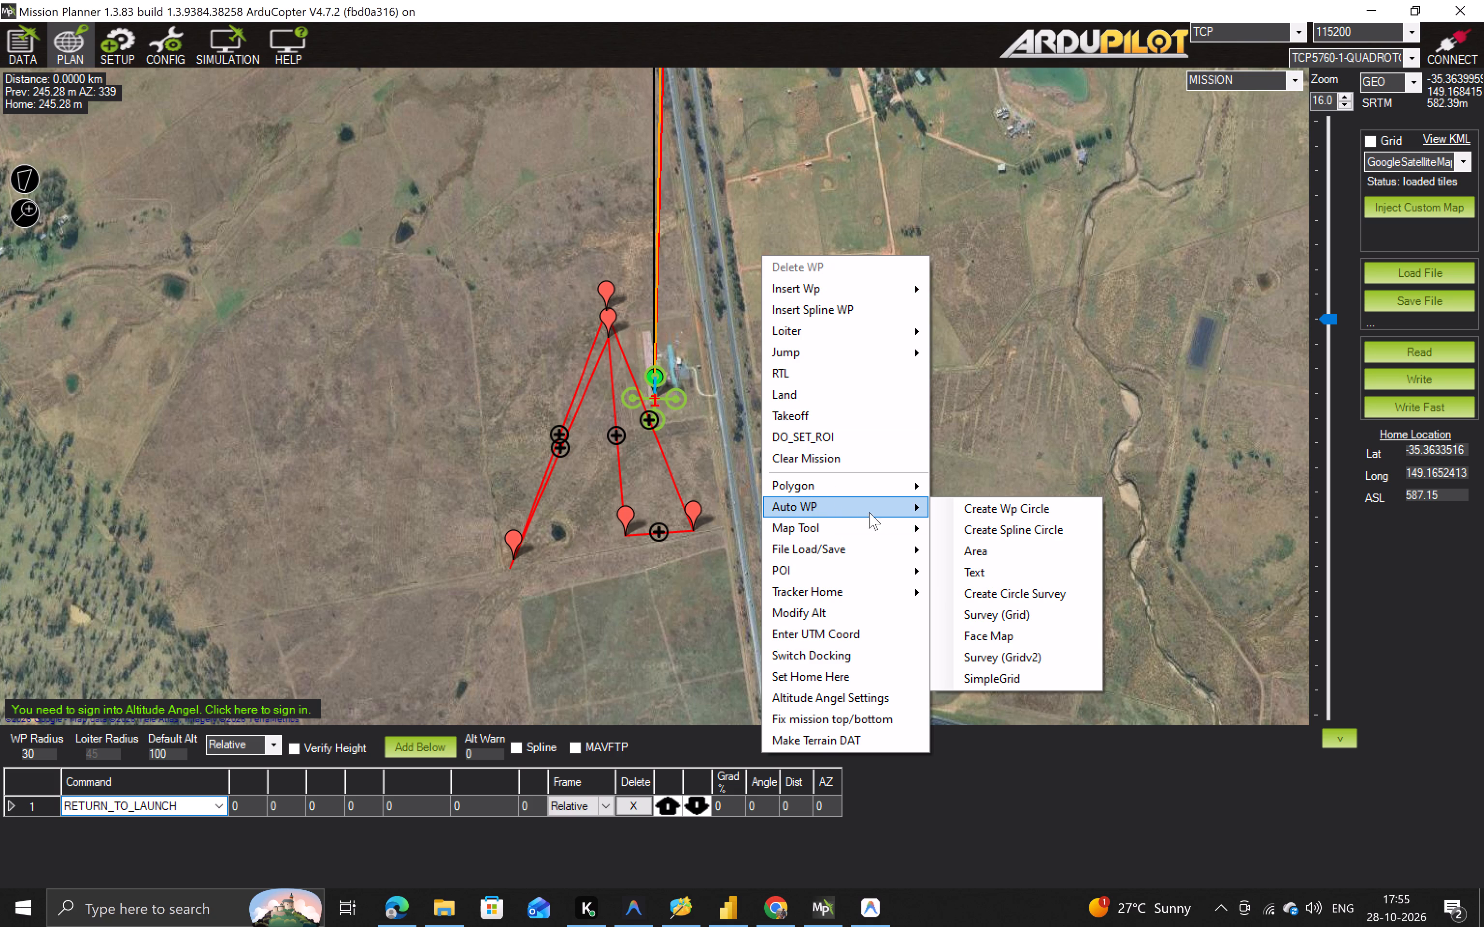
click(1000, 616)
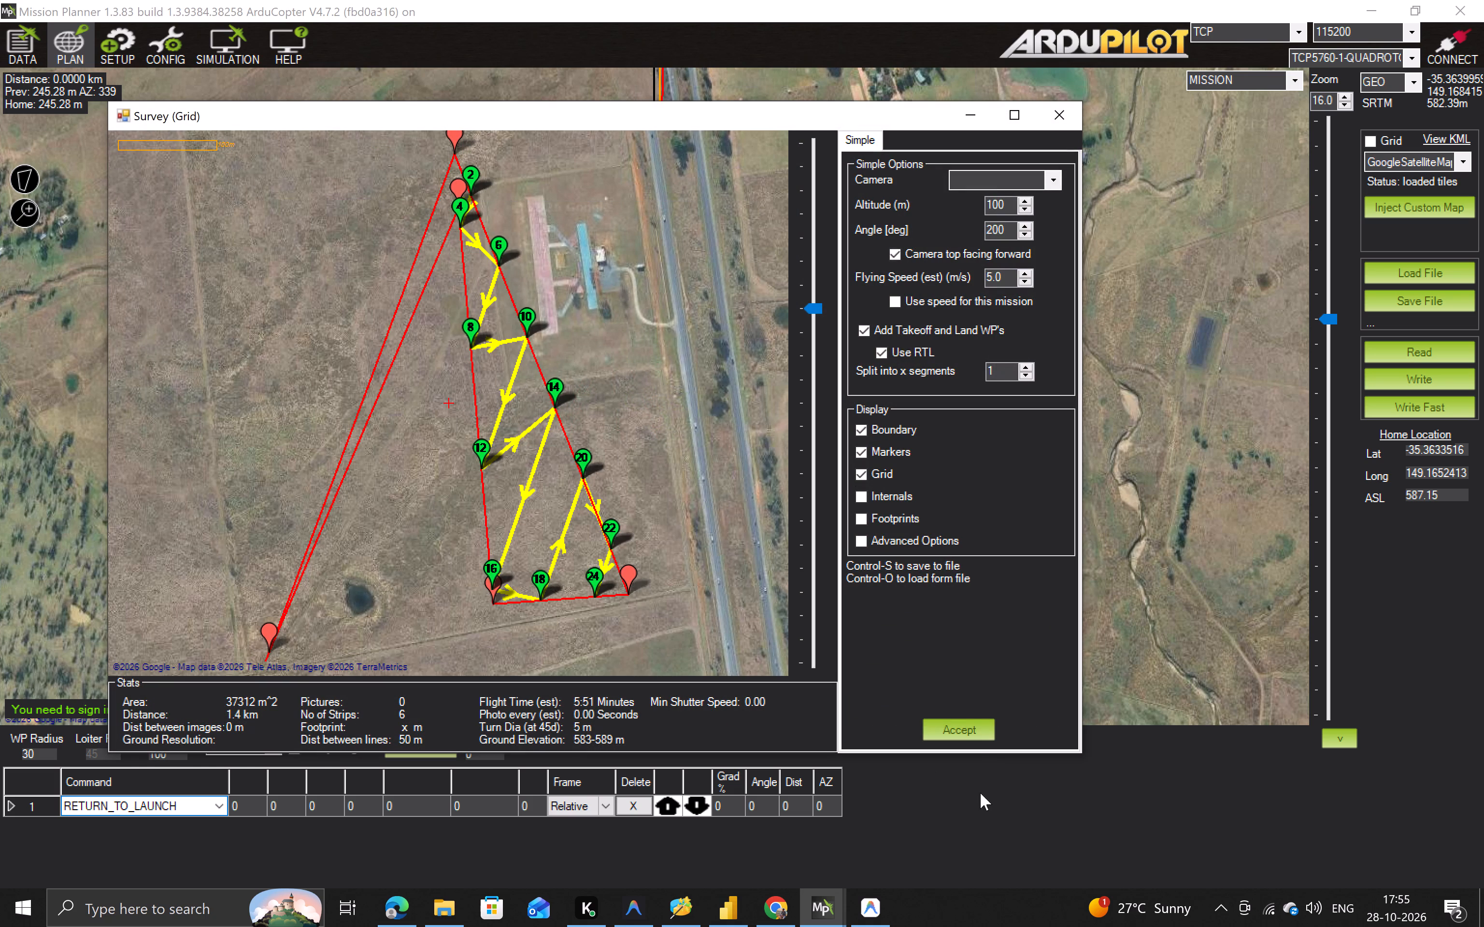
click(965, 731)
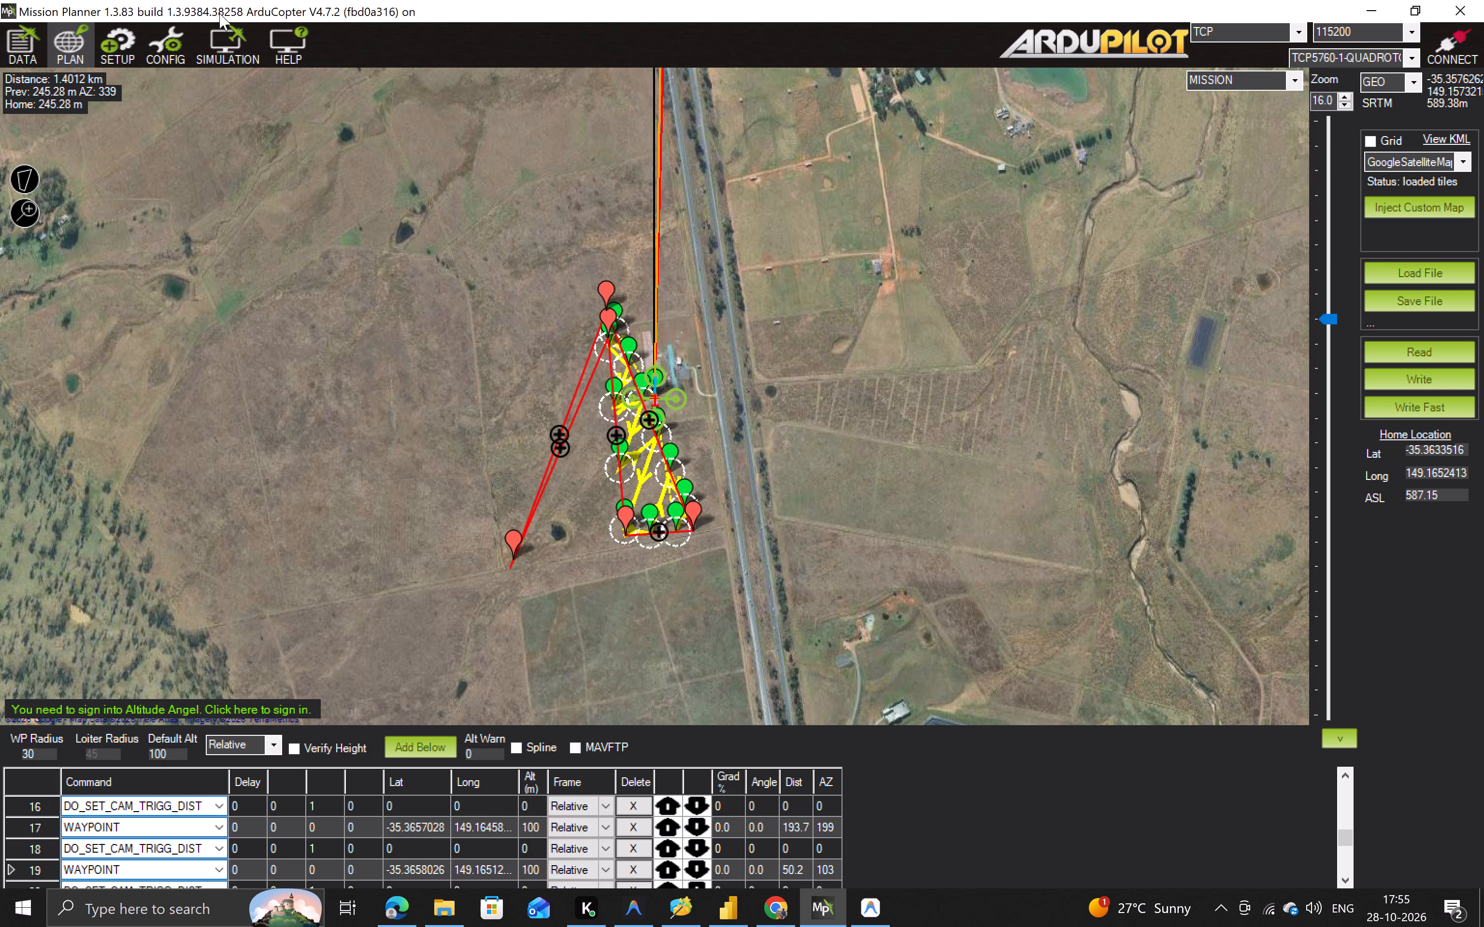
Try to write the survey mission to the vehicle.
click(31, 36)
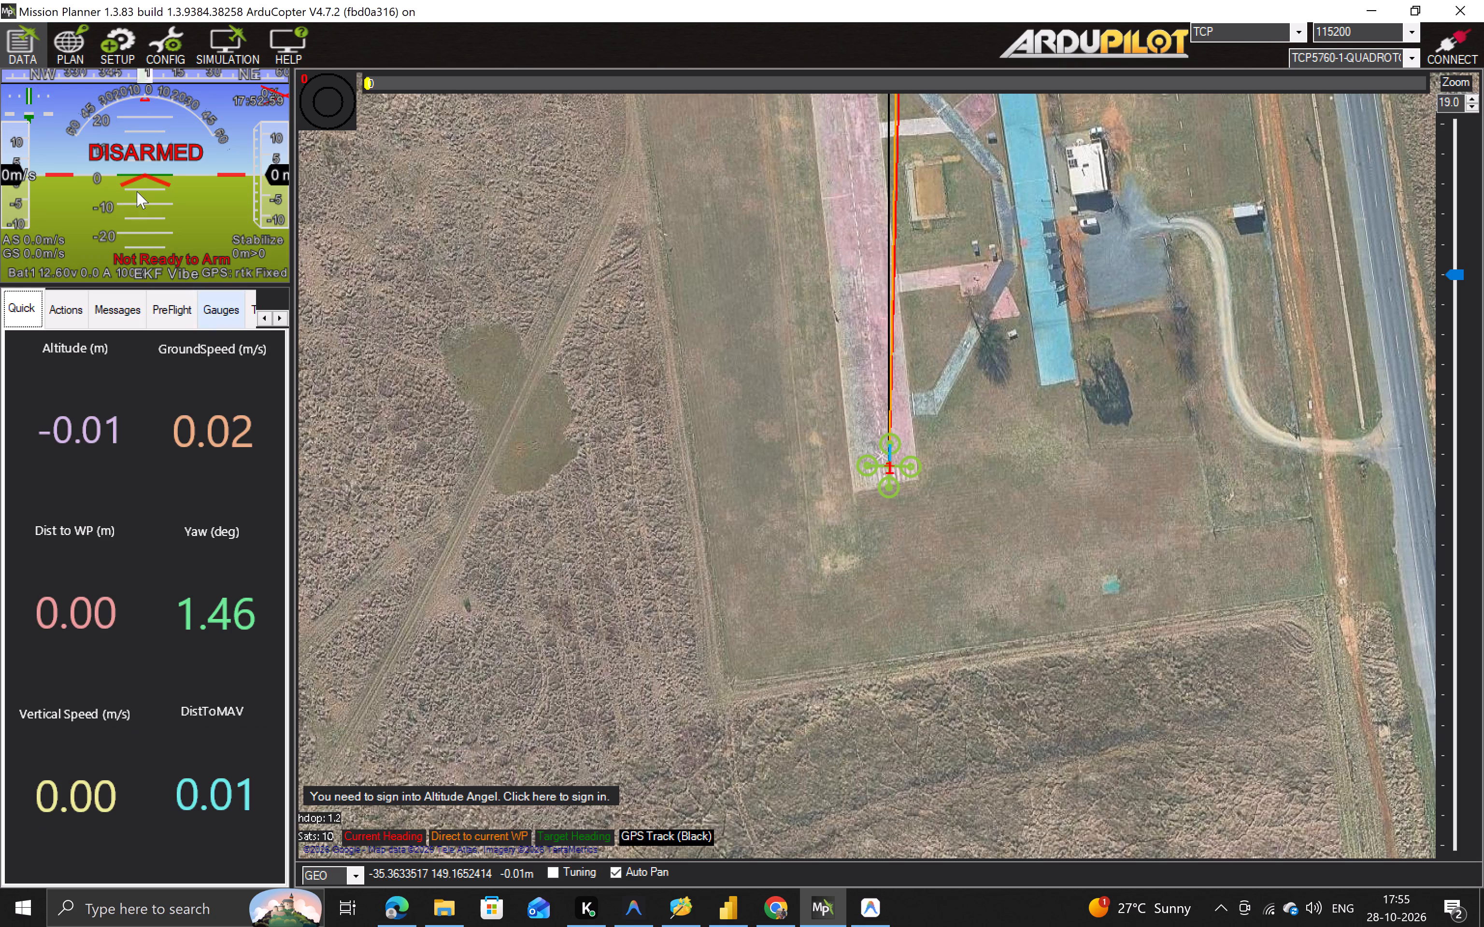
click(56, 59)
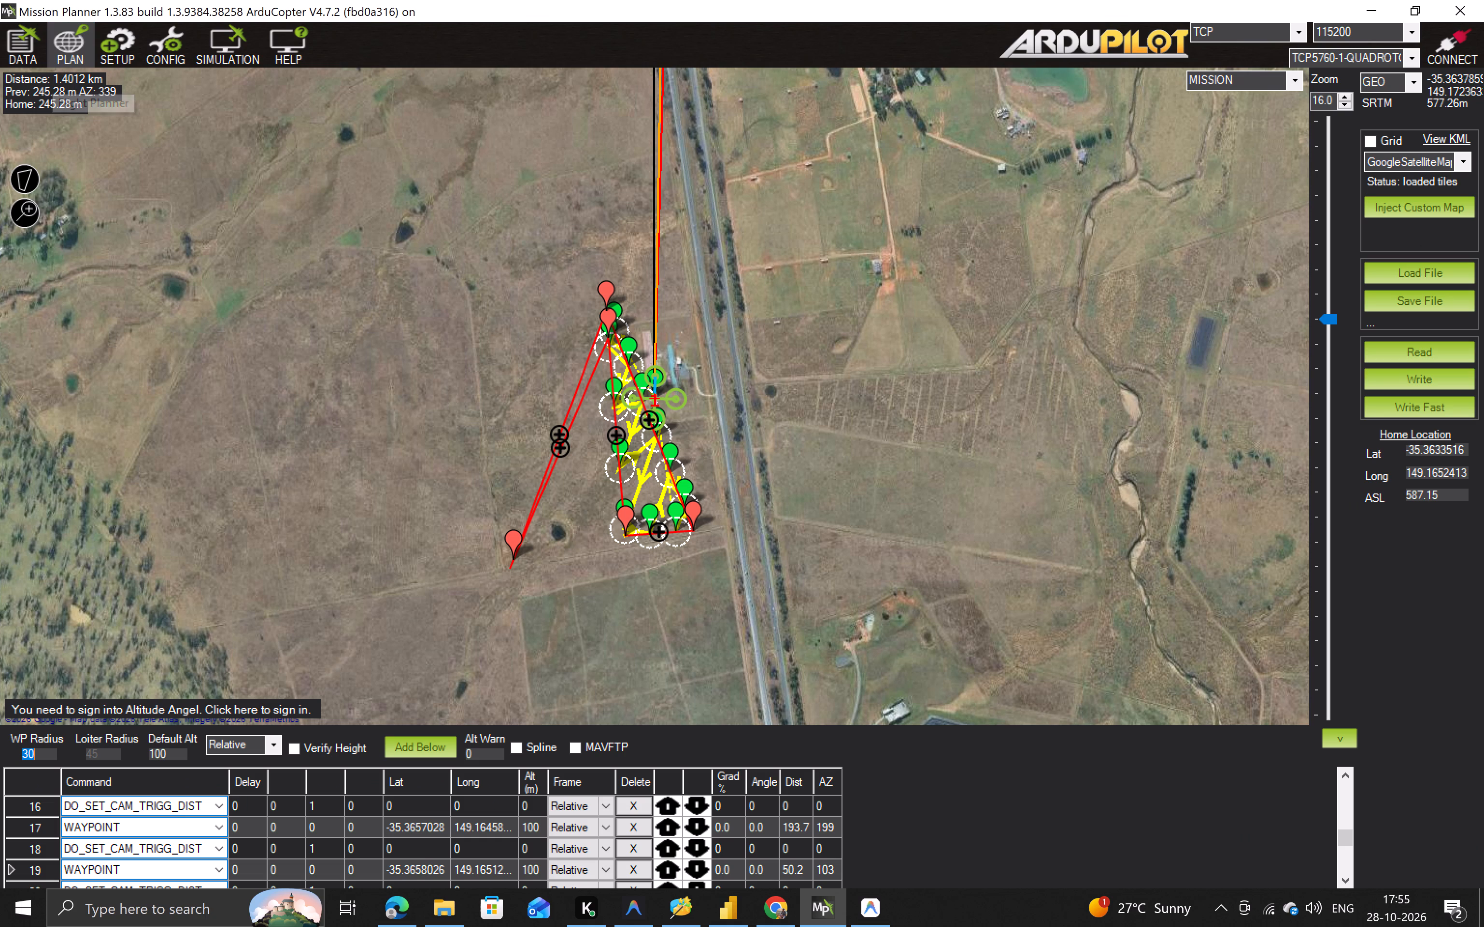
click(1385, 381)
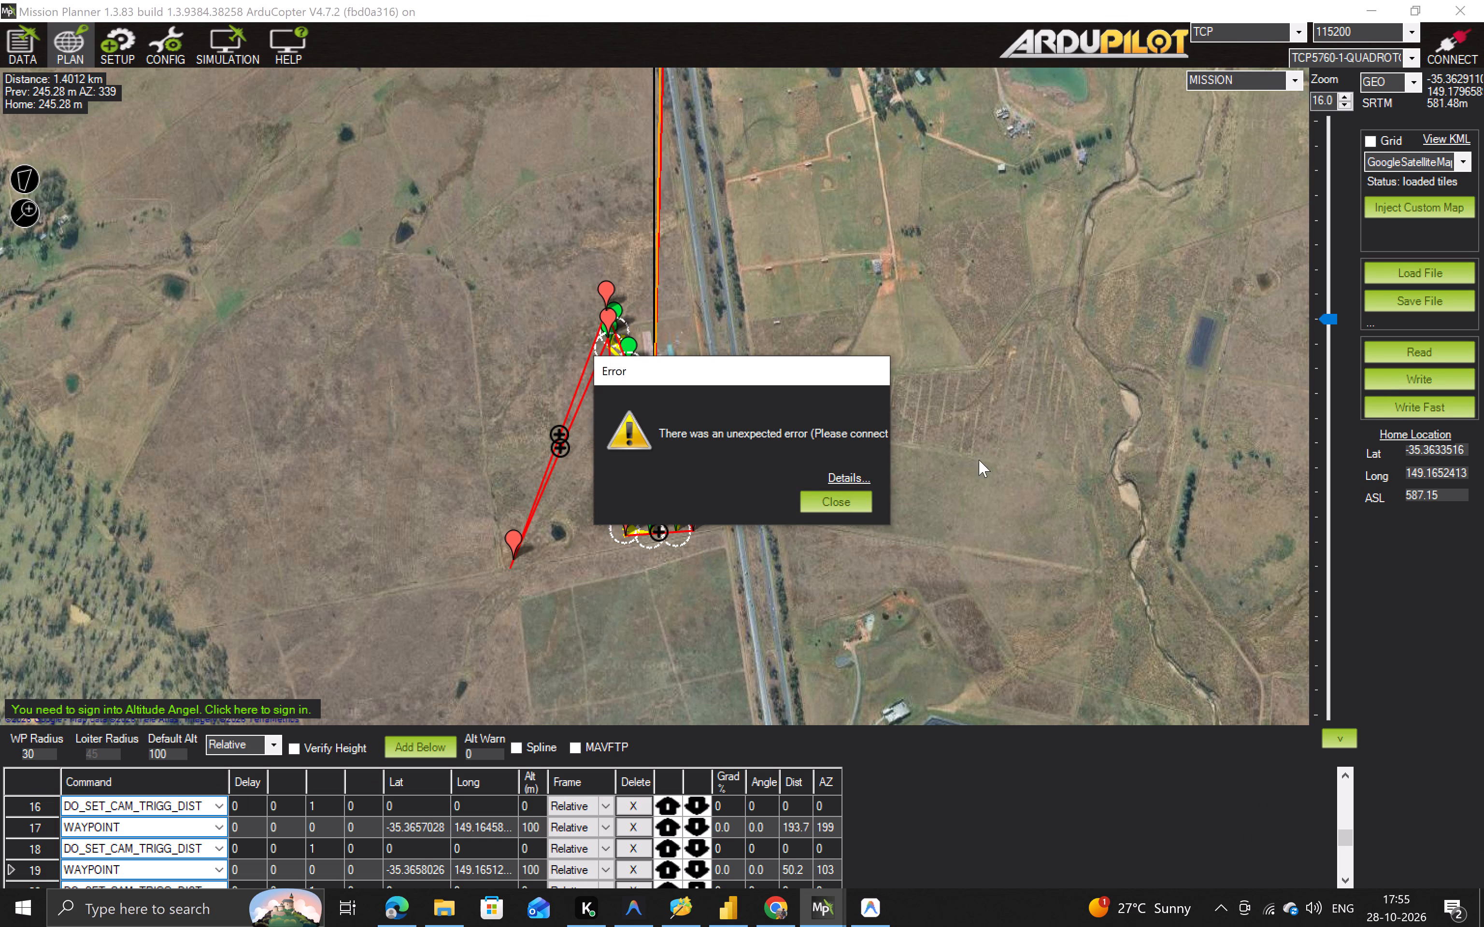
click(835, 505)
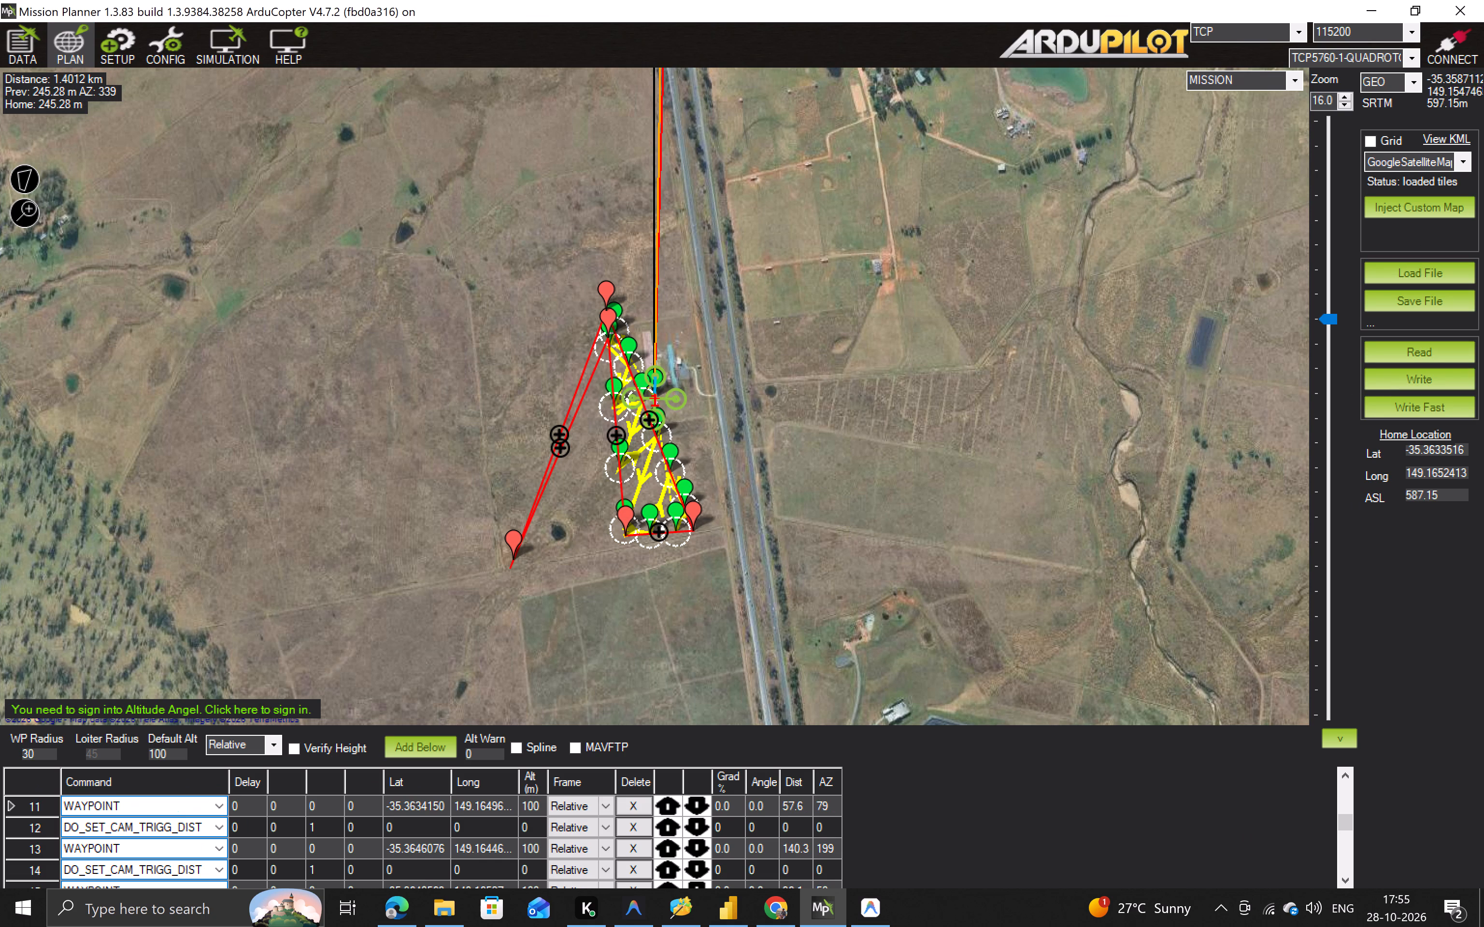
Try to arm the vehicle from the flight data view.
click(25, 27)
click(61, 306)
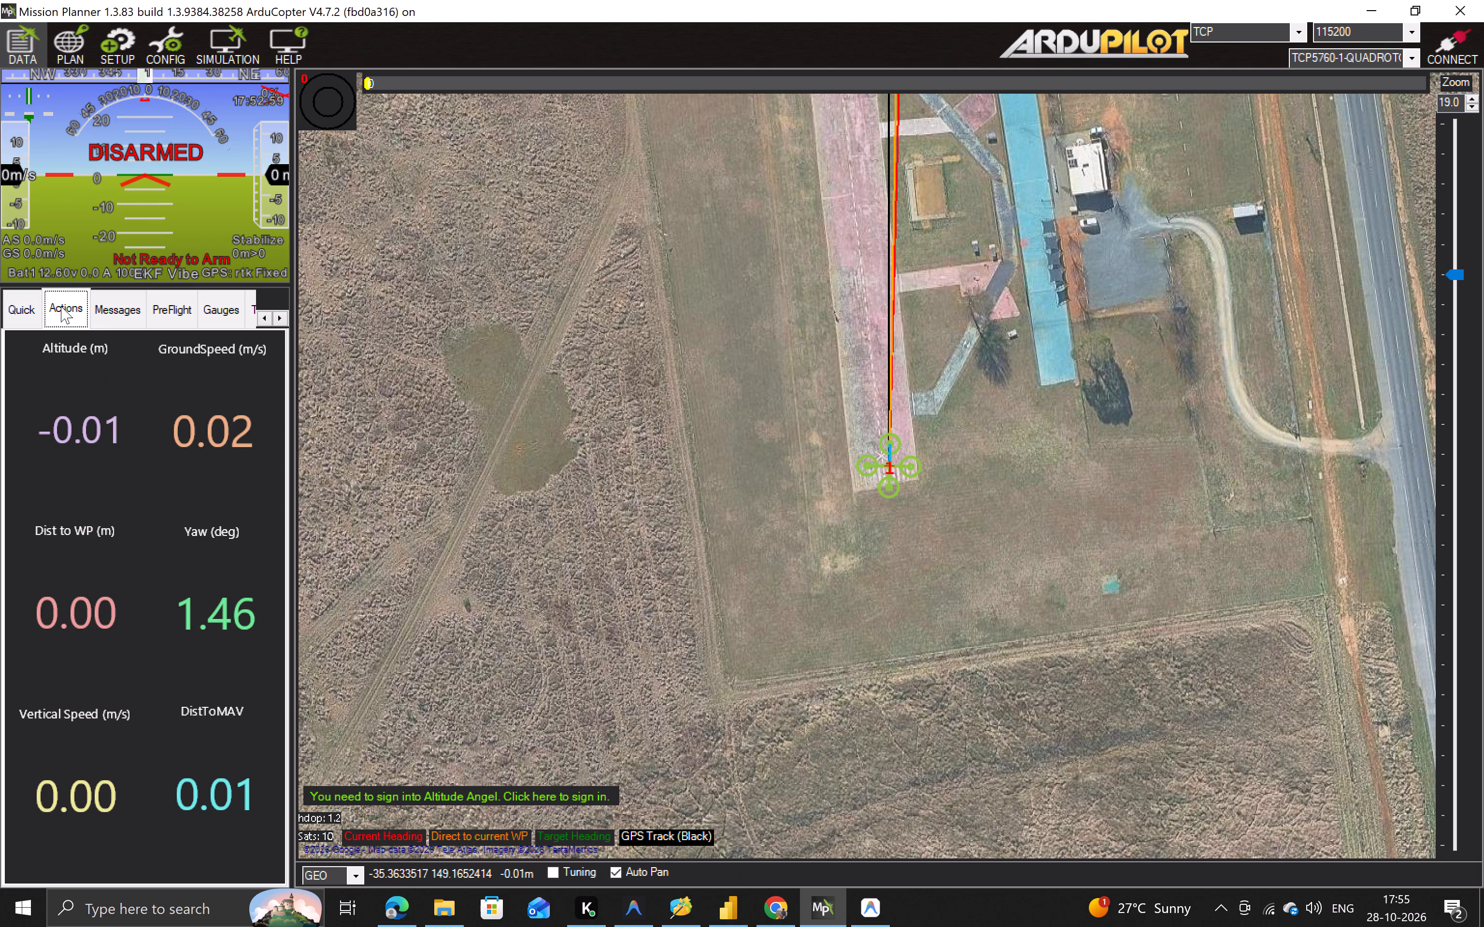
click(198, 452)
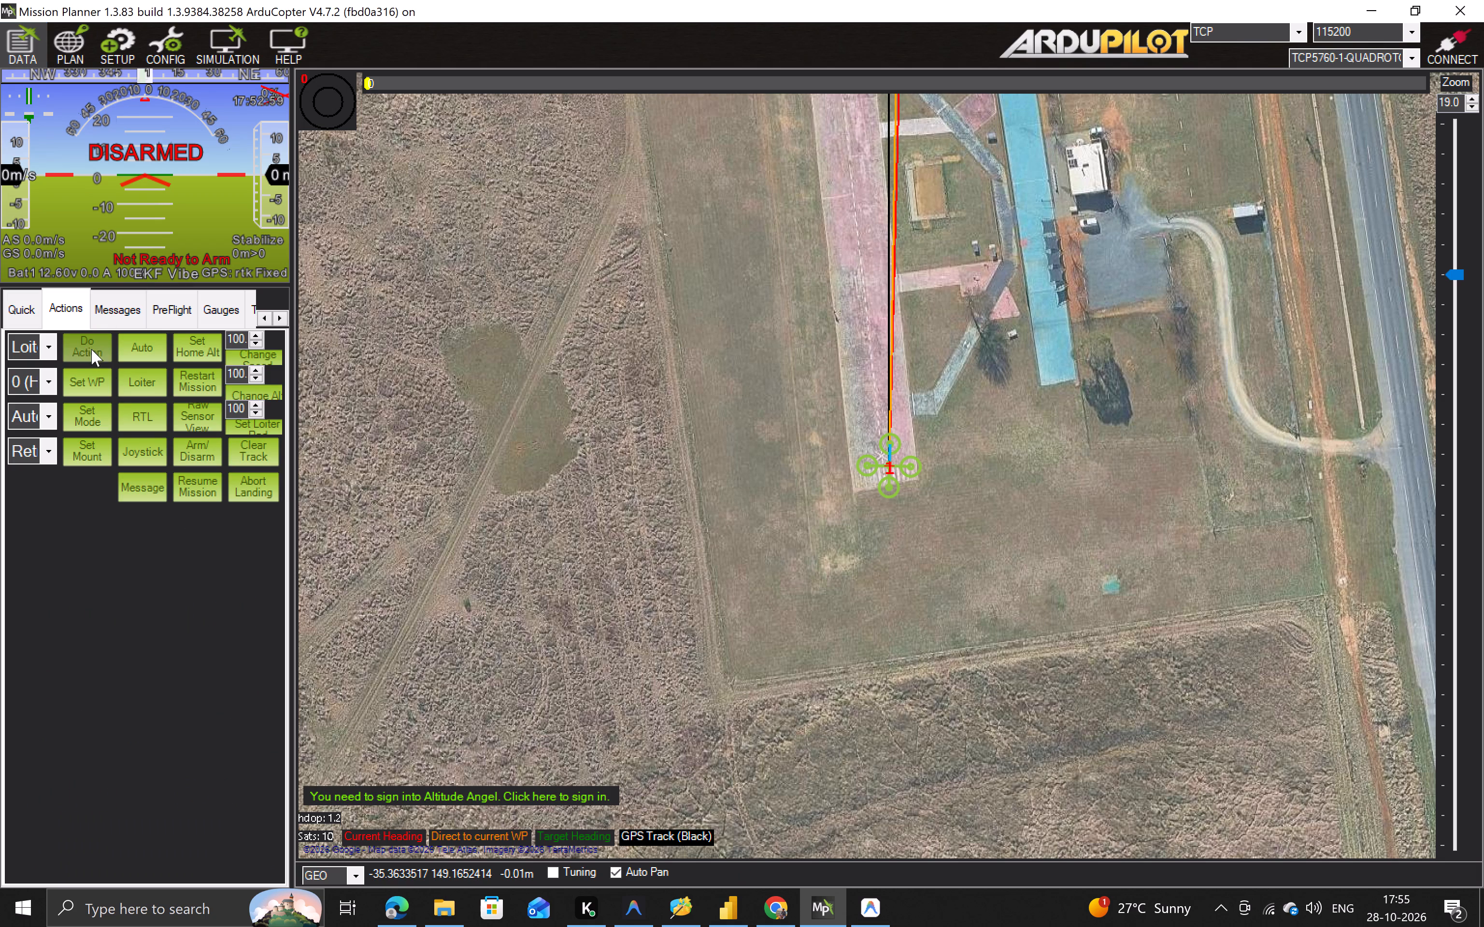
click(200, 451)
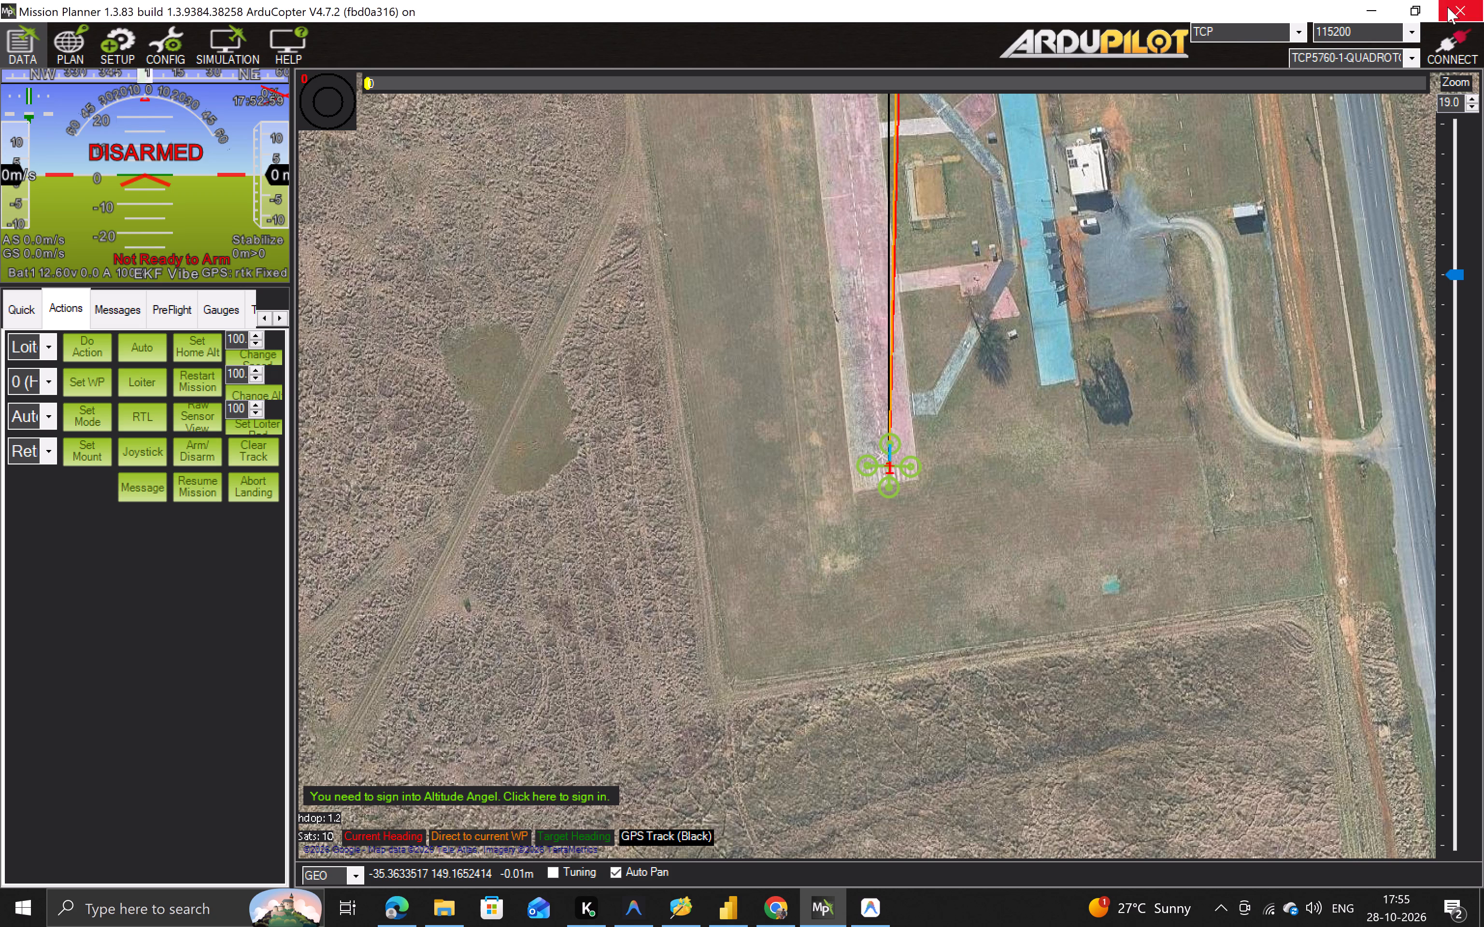
Restart Mission Planner, dismissing the Antigravity Setup message before relaunching it from the Windows search.
click(1448, 7)
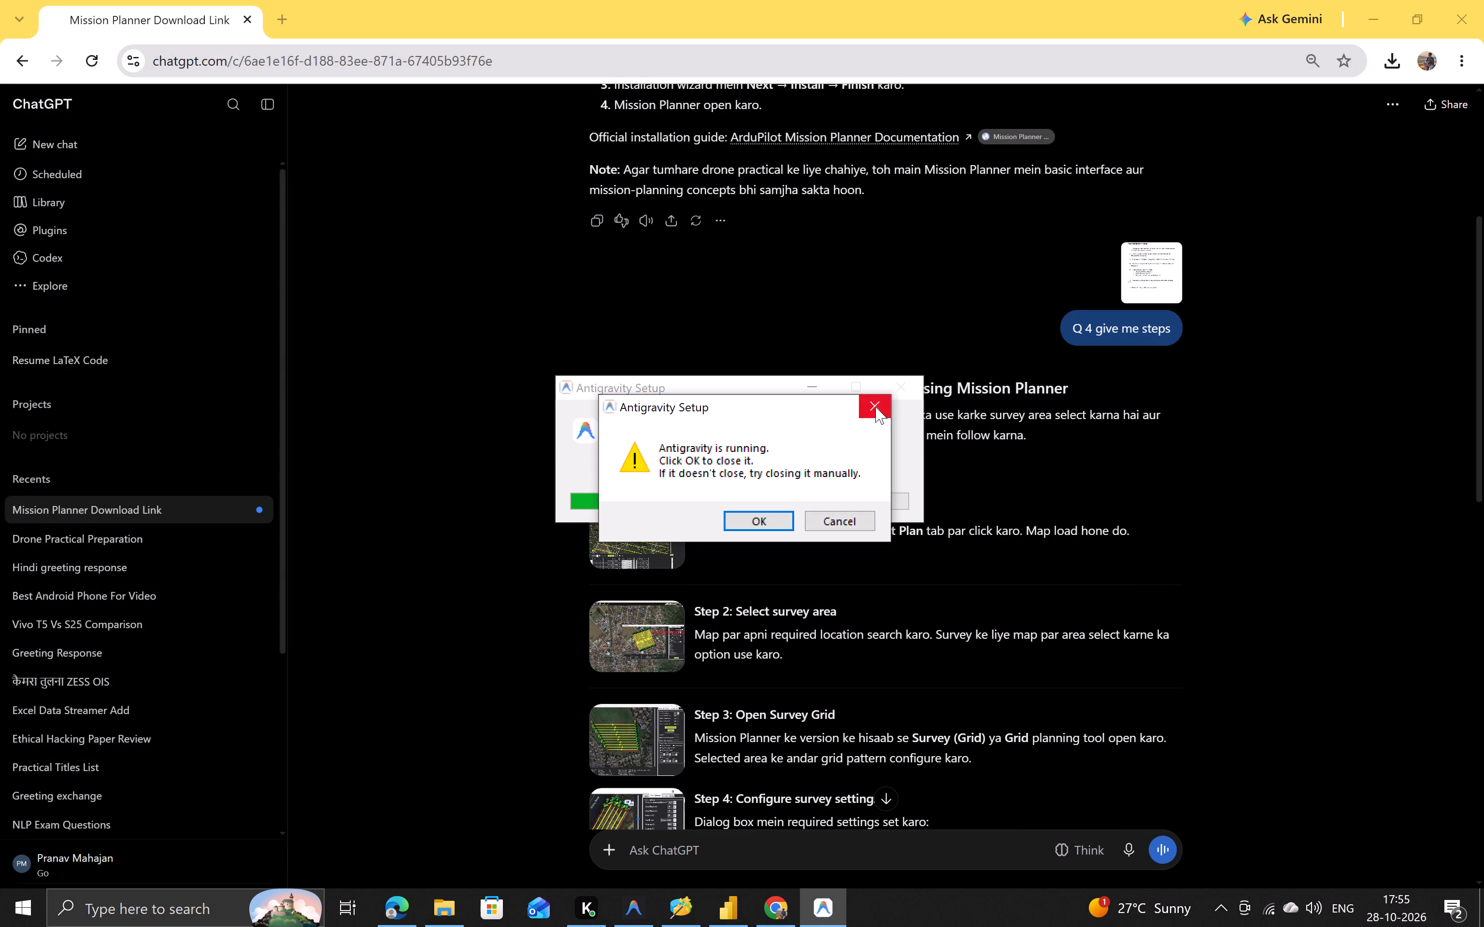
click(875, 407)
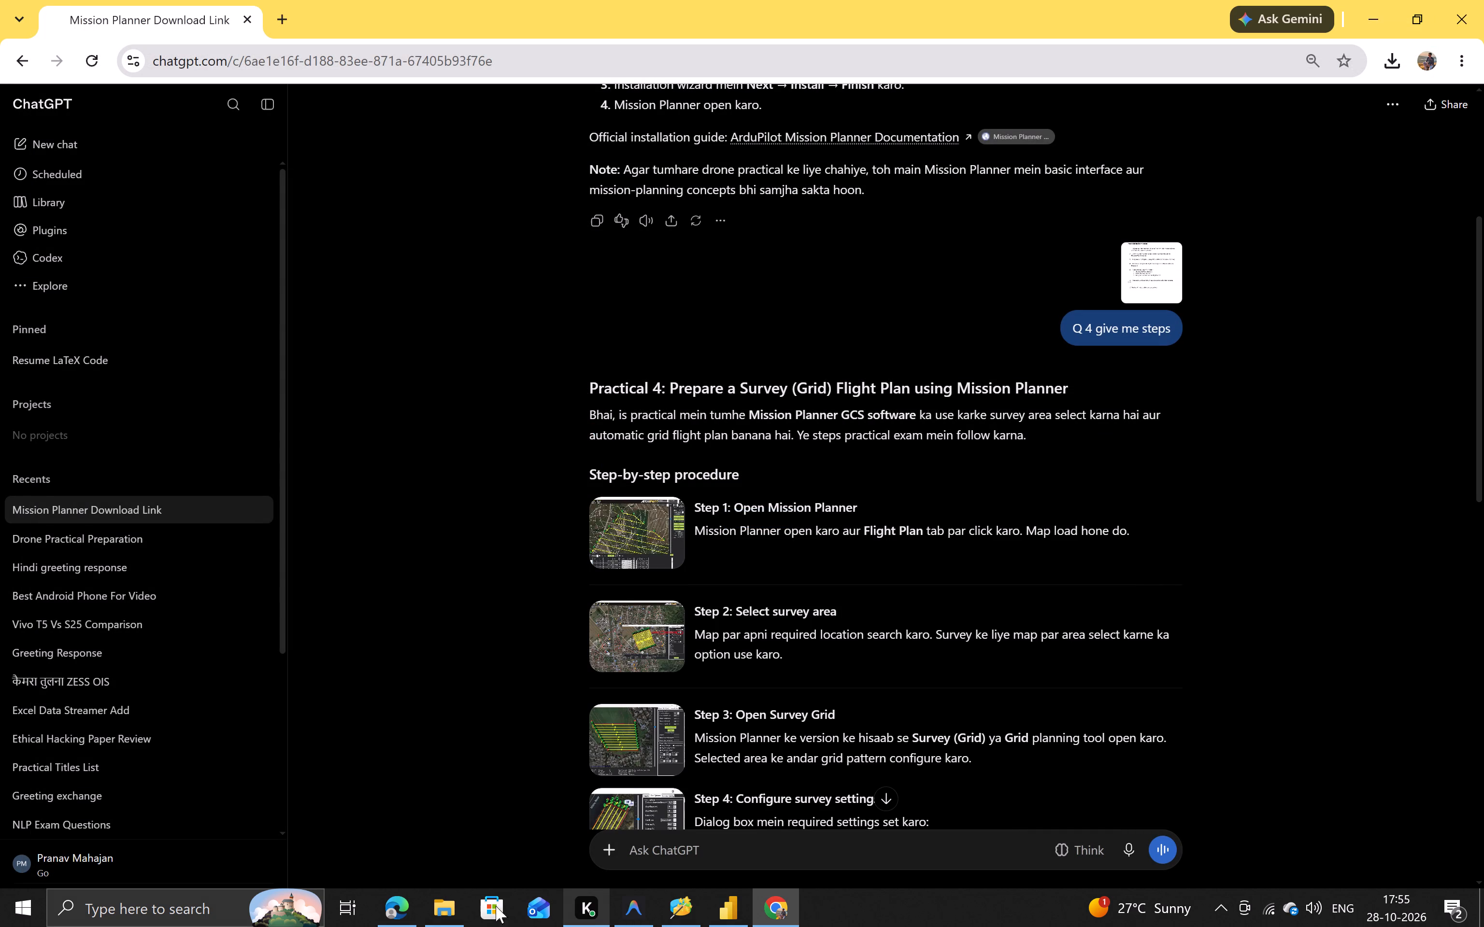
click(200, 916)
key(space)
text(i)
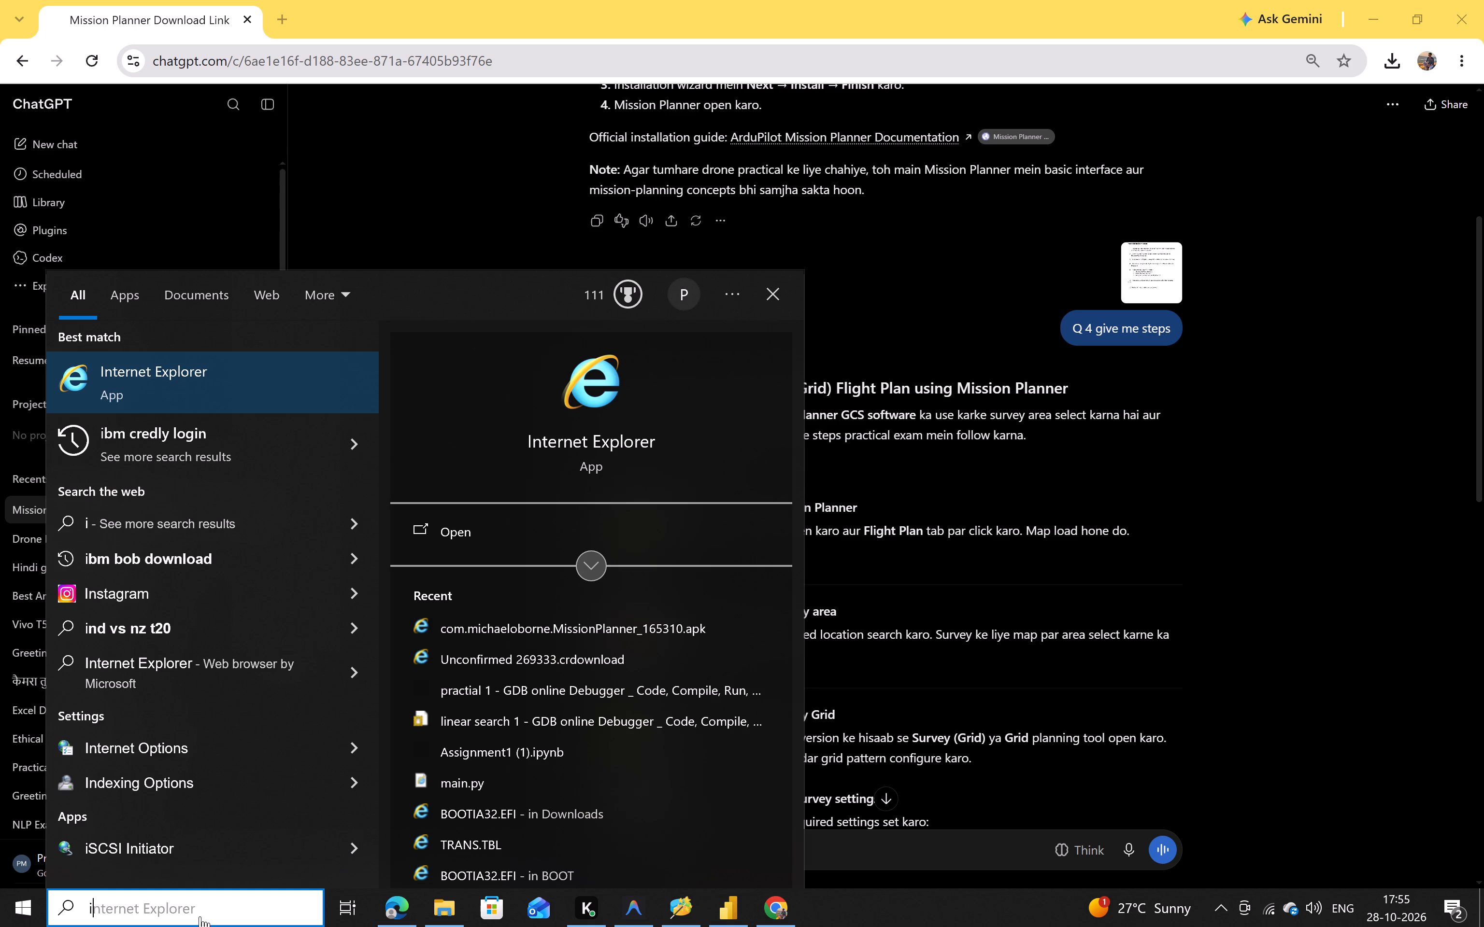
key(BackSpace)
key(BackSpace)
text(mis)
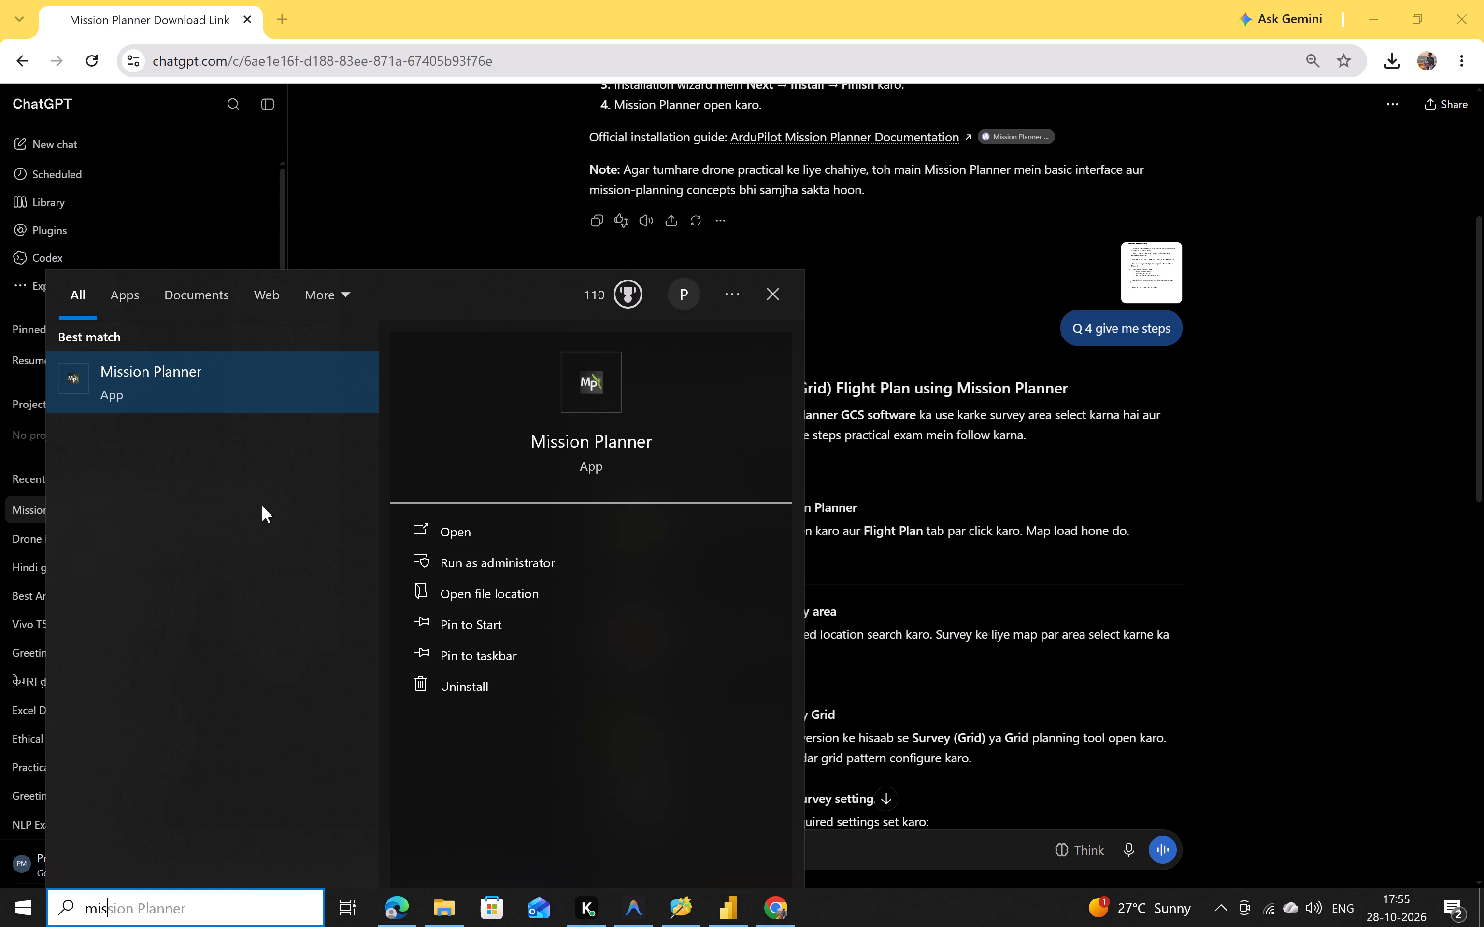
click(216, 392)
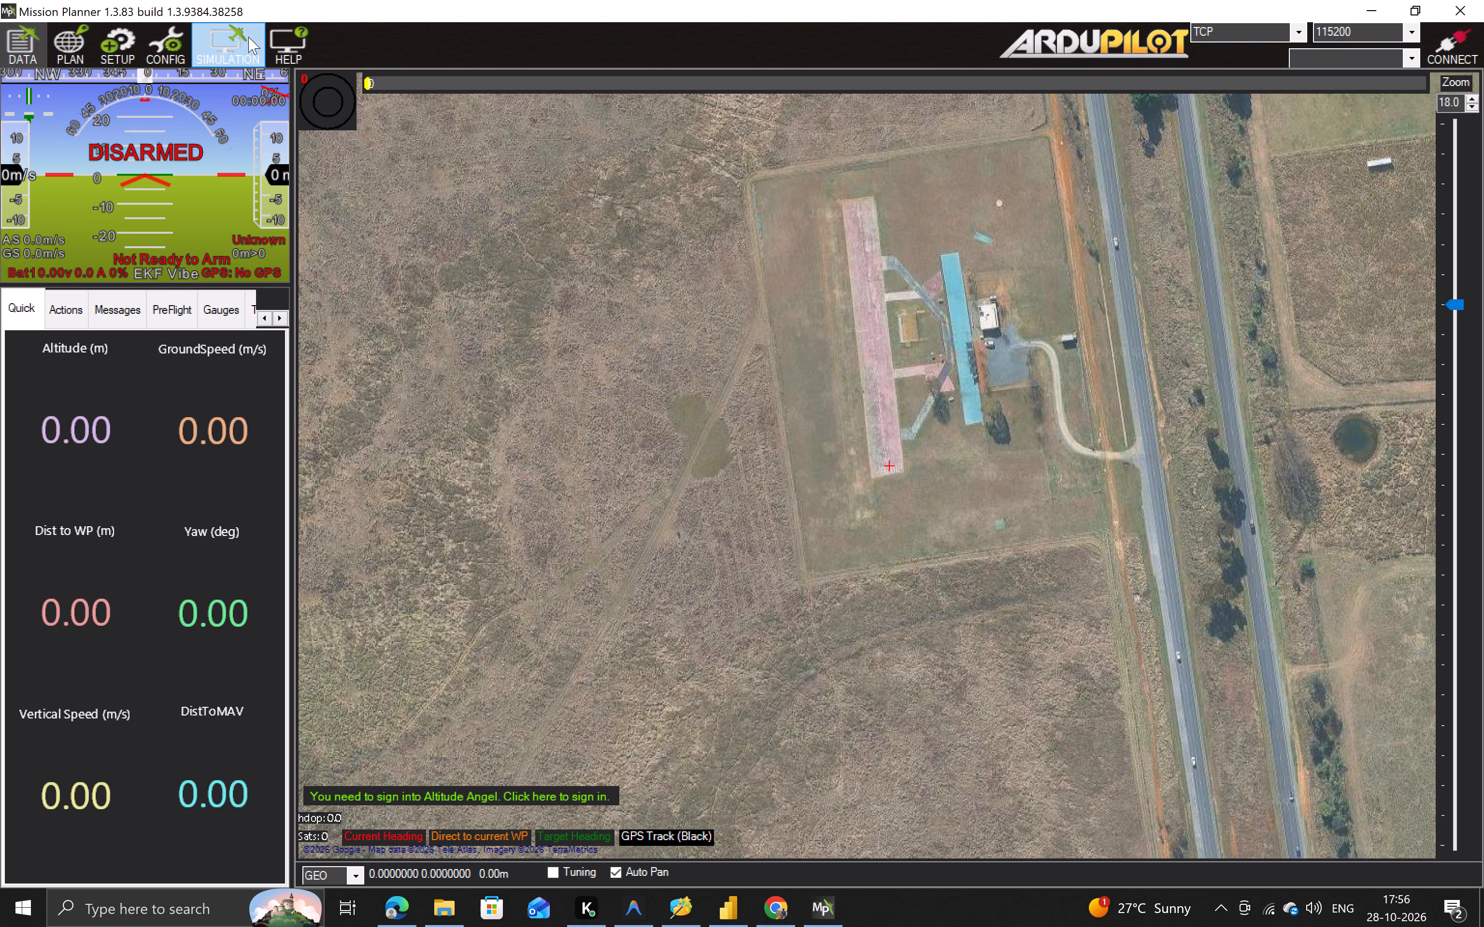
Start a Multirotor simulation with the Stable release and the quad model.
click(237, 34)
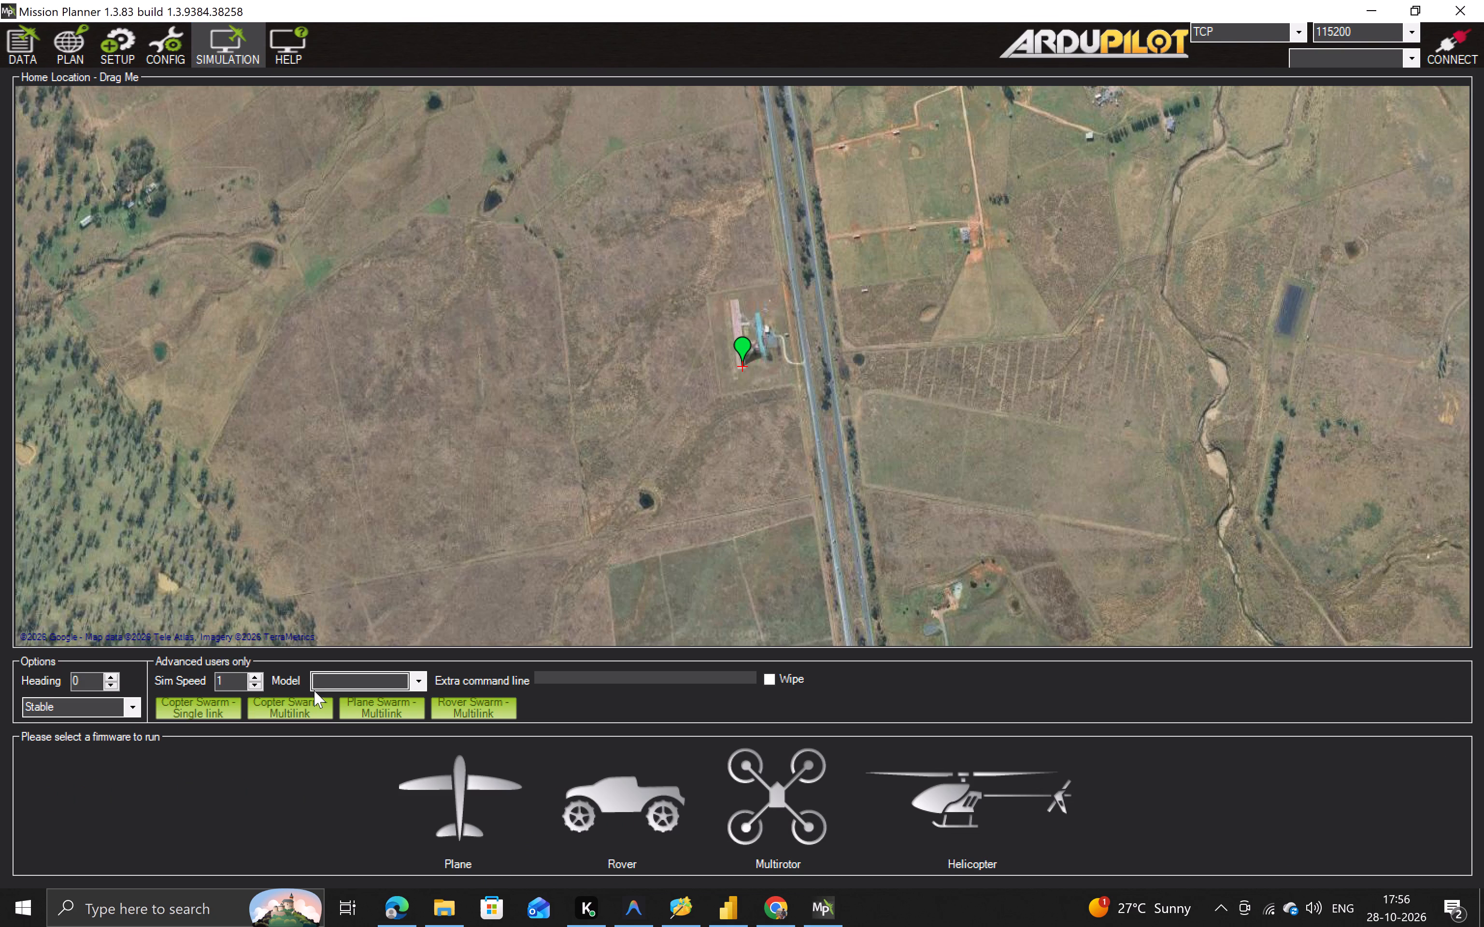
click(130, 712)
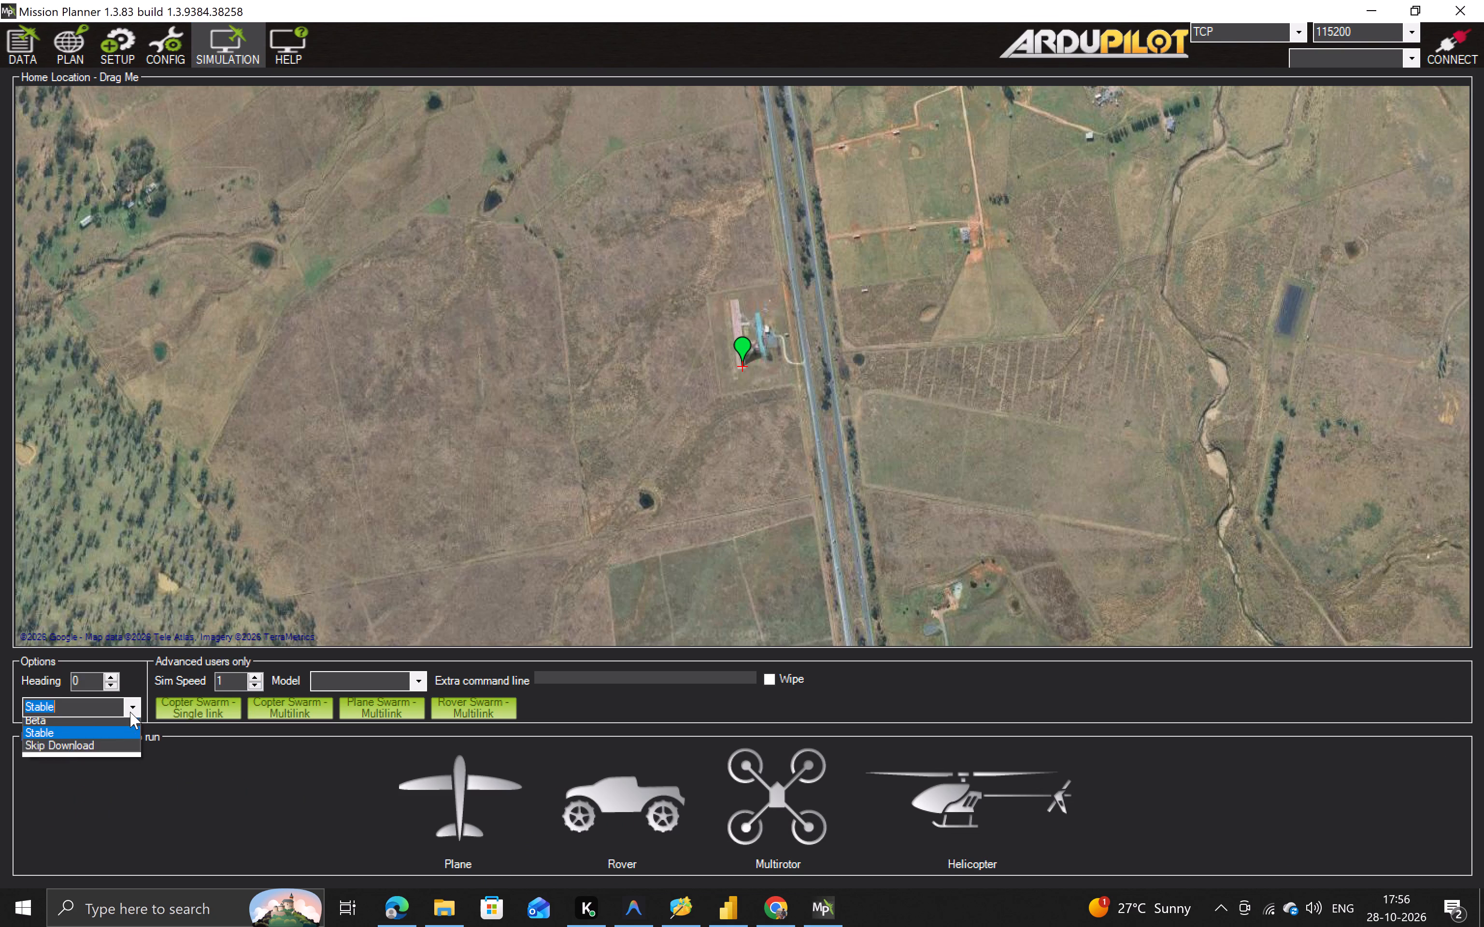
click(87, 748)
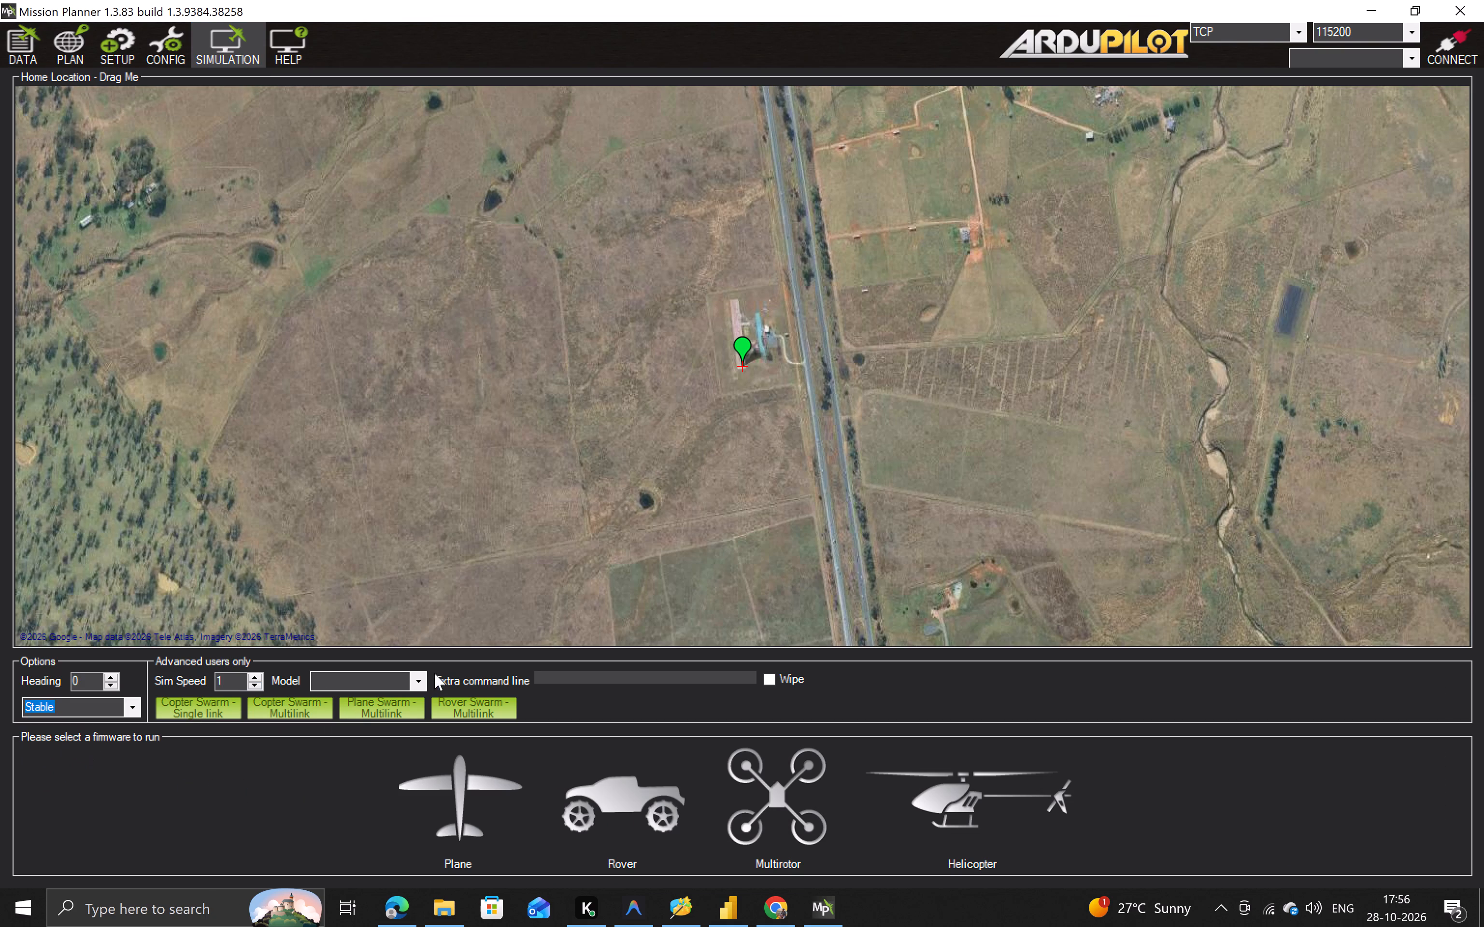
click(422, 677)
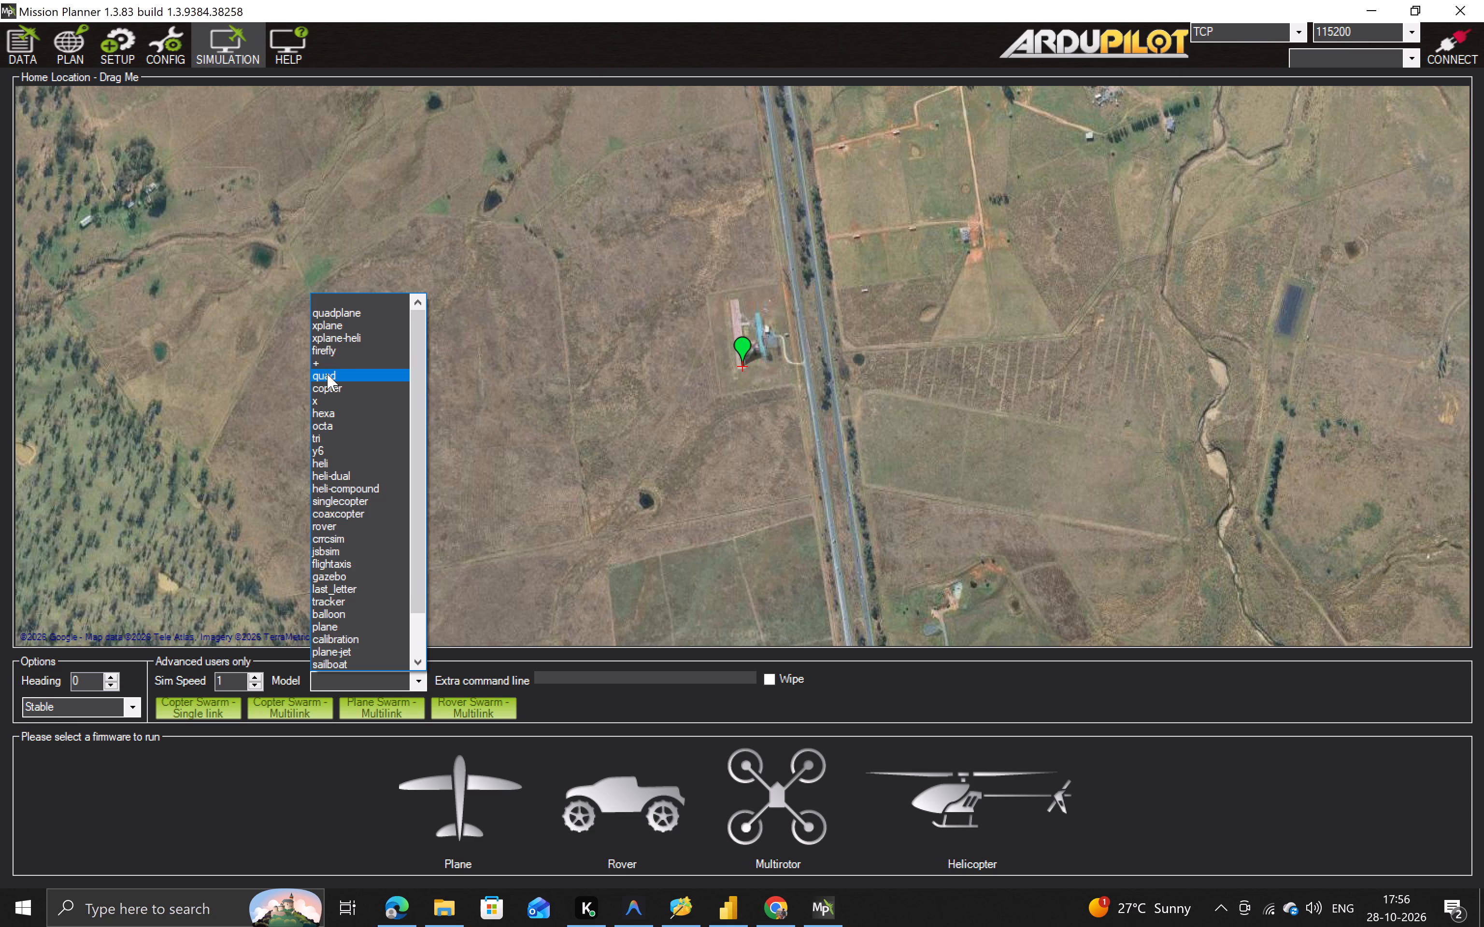
click(327, 374)
click(763, 821)
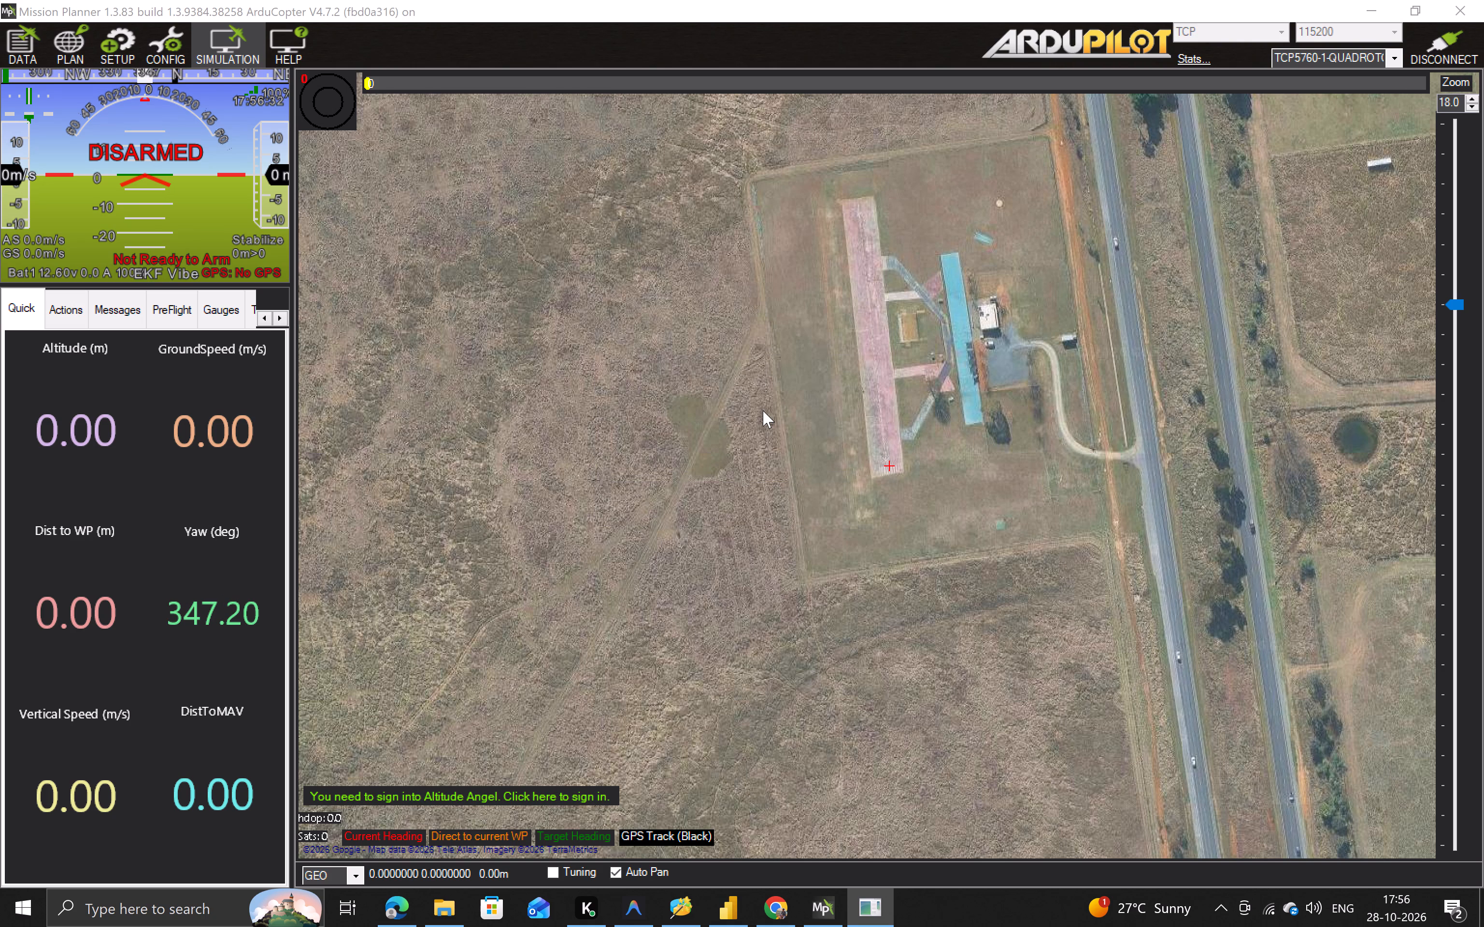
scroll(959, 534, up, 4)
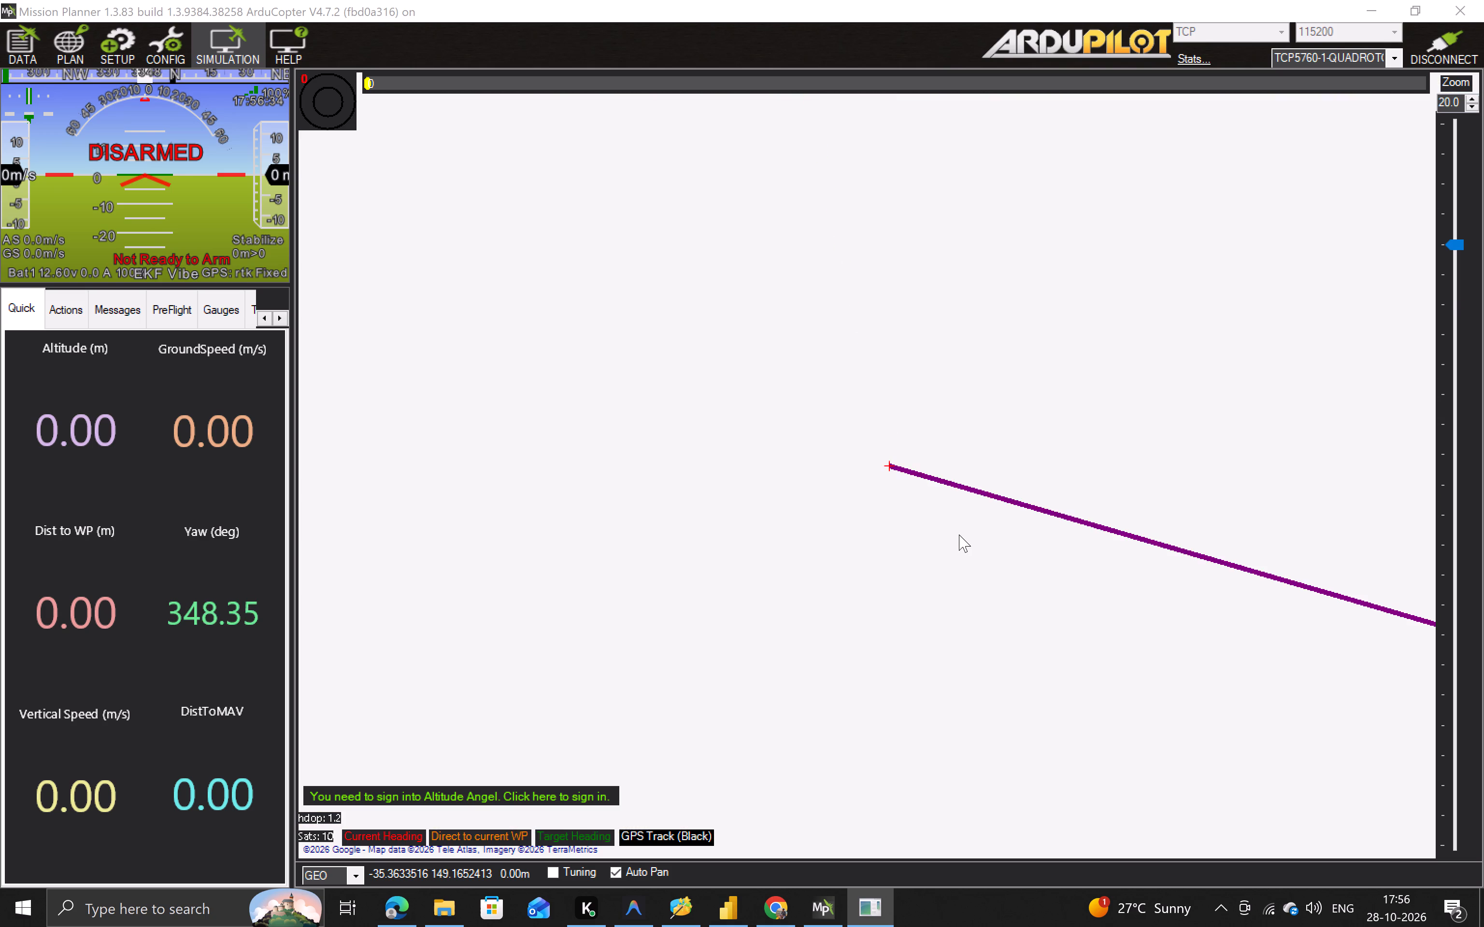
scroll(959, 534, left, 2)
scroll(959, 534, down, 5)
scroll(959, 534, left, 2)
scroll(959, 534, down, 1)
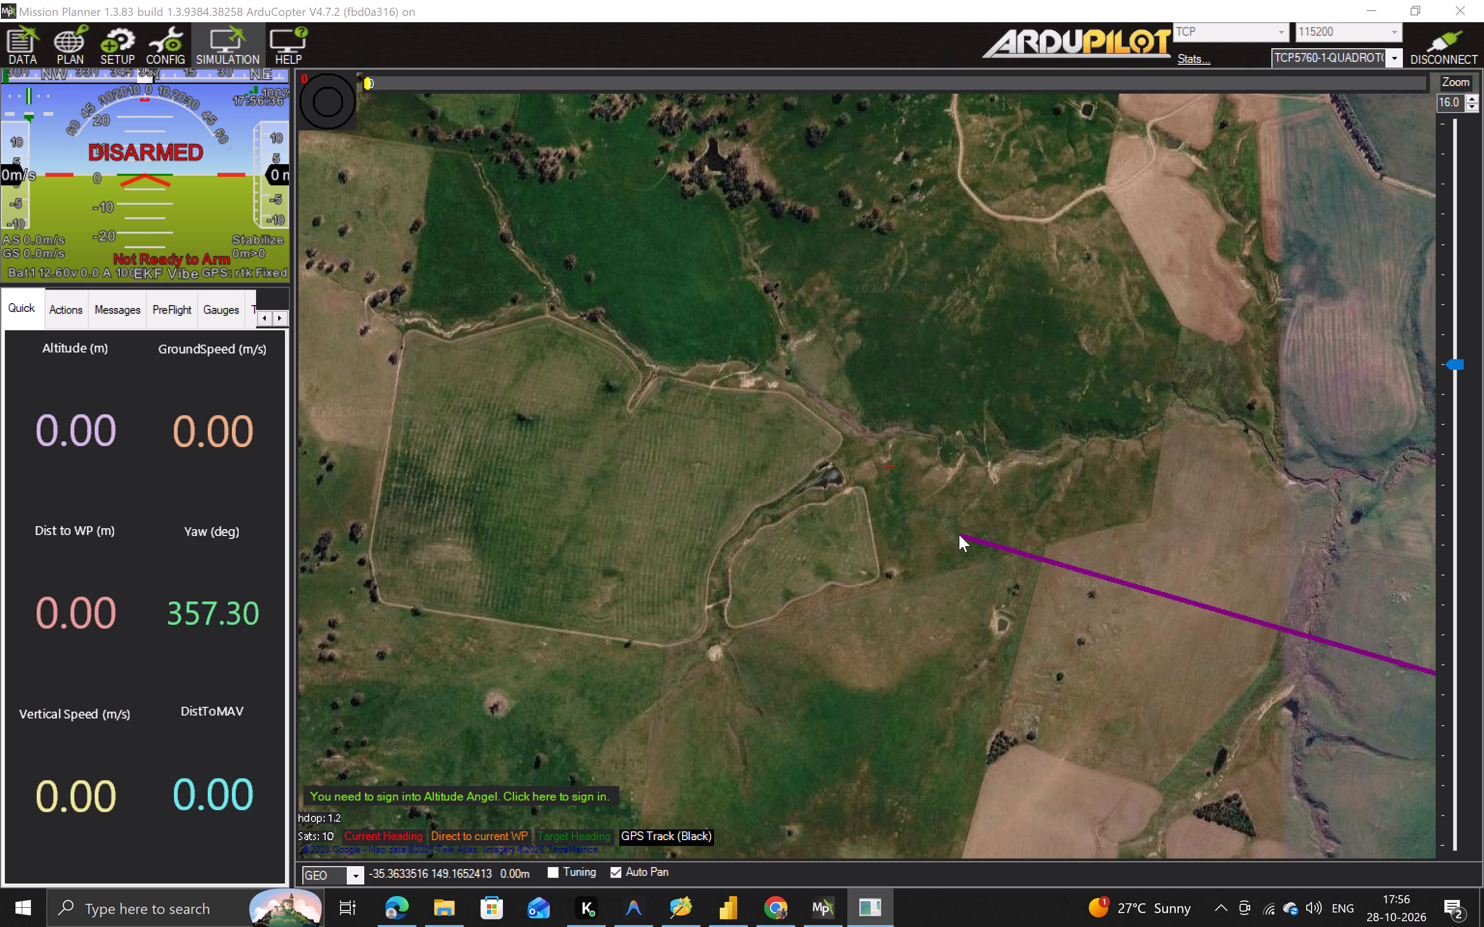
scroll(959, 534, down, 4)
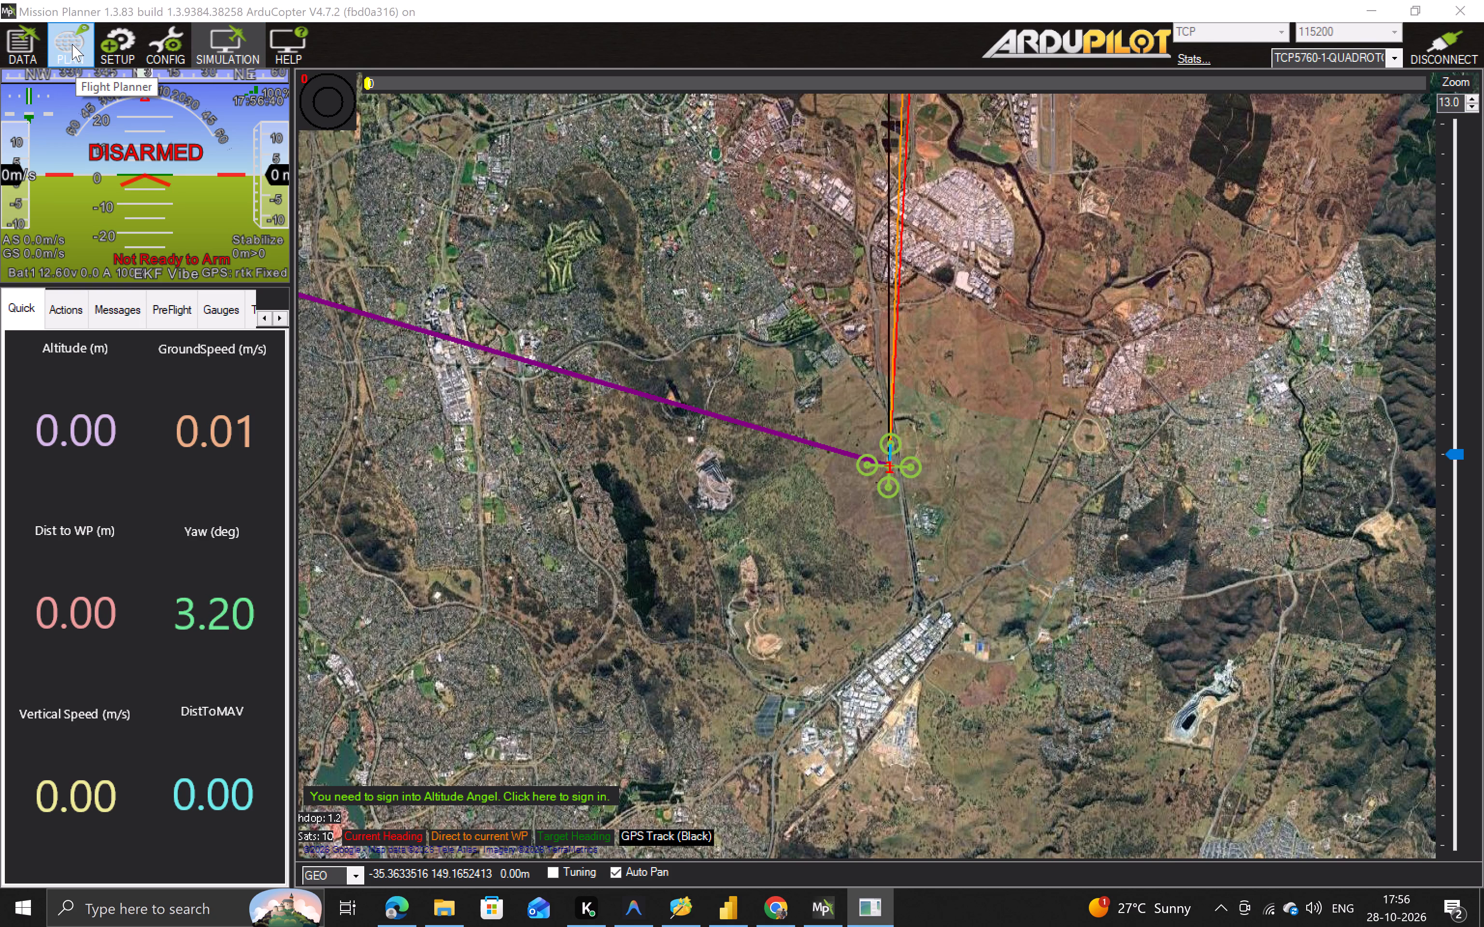
In the flight planning view, draw a four-vertex, roughly rectangular polygon around the home location.
click(73, 43)
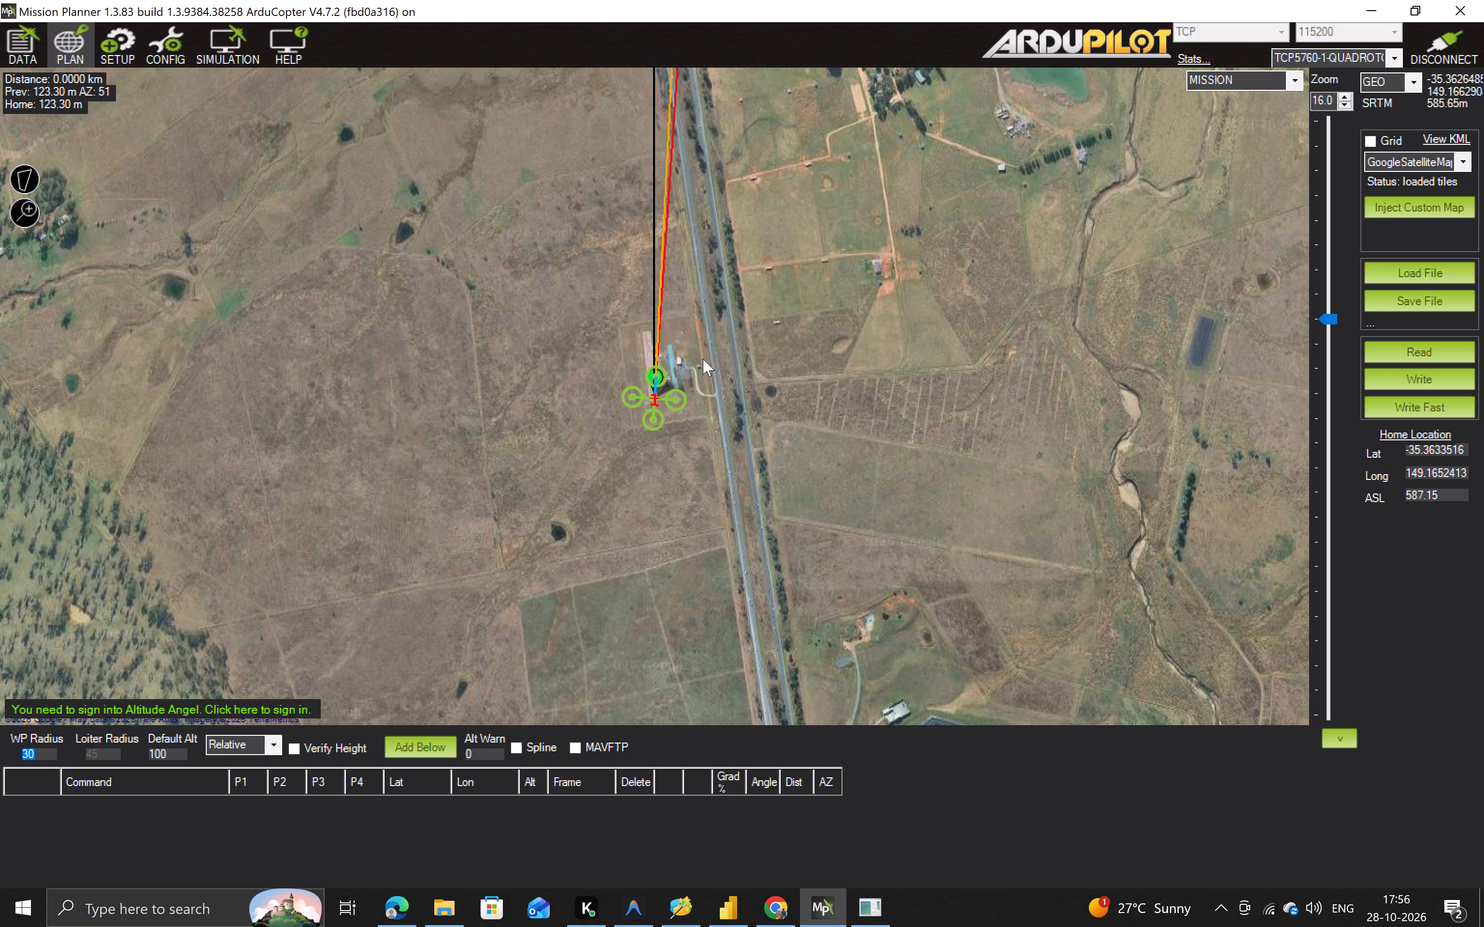
right_click(705, 339)
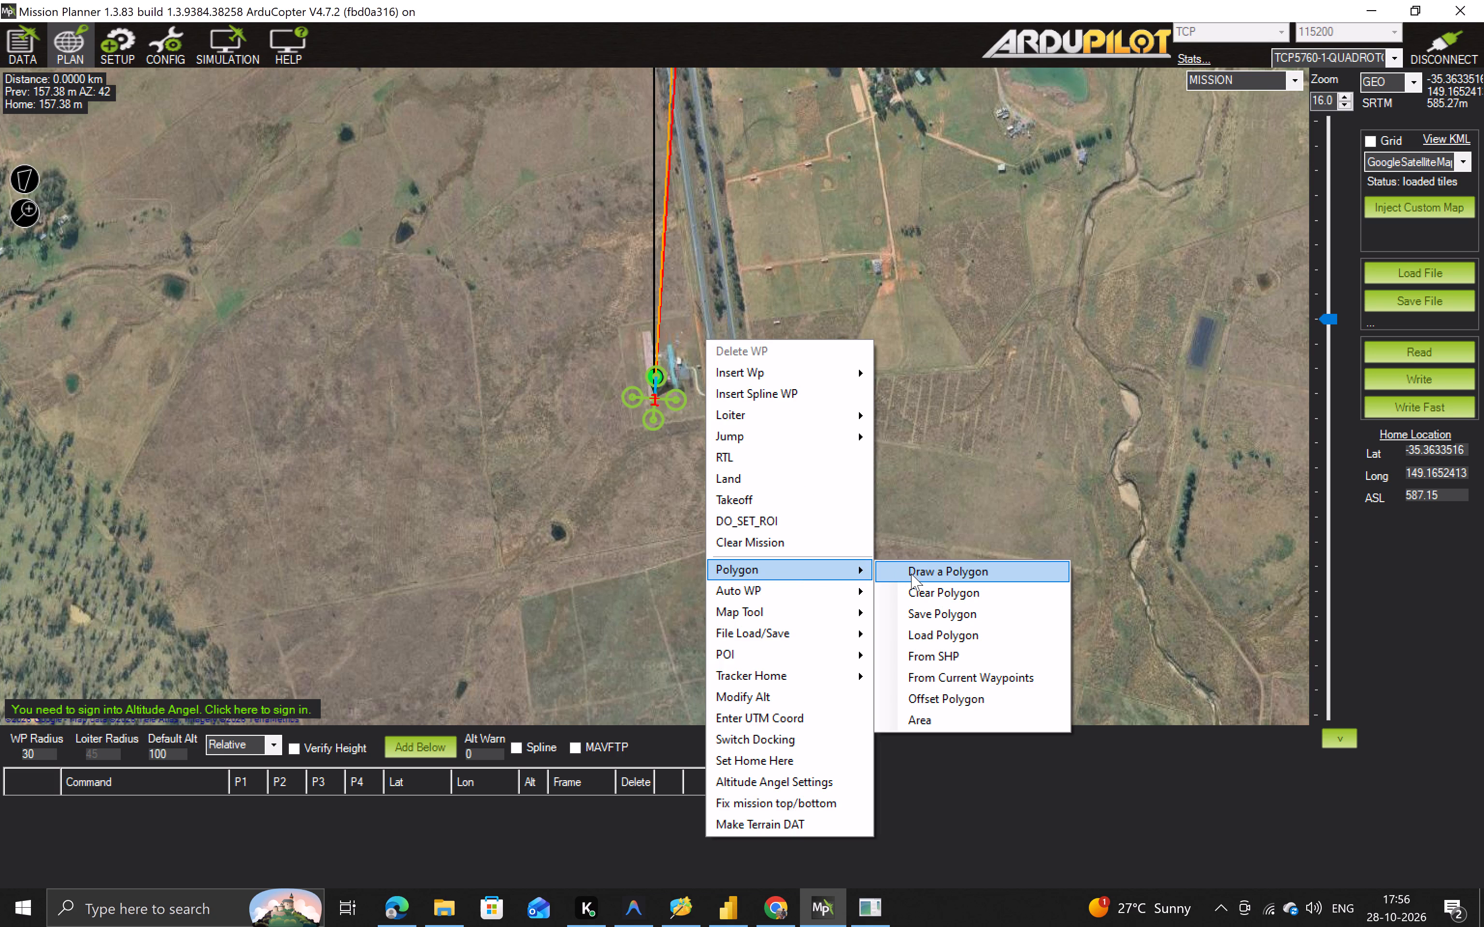
click(914, 574)
click(414, 232)
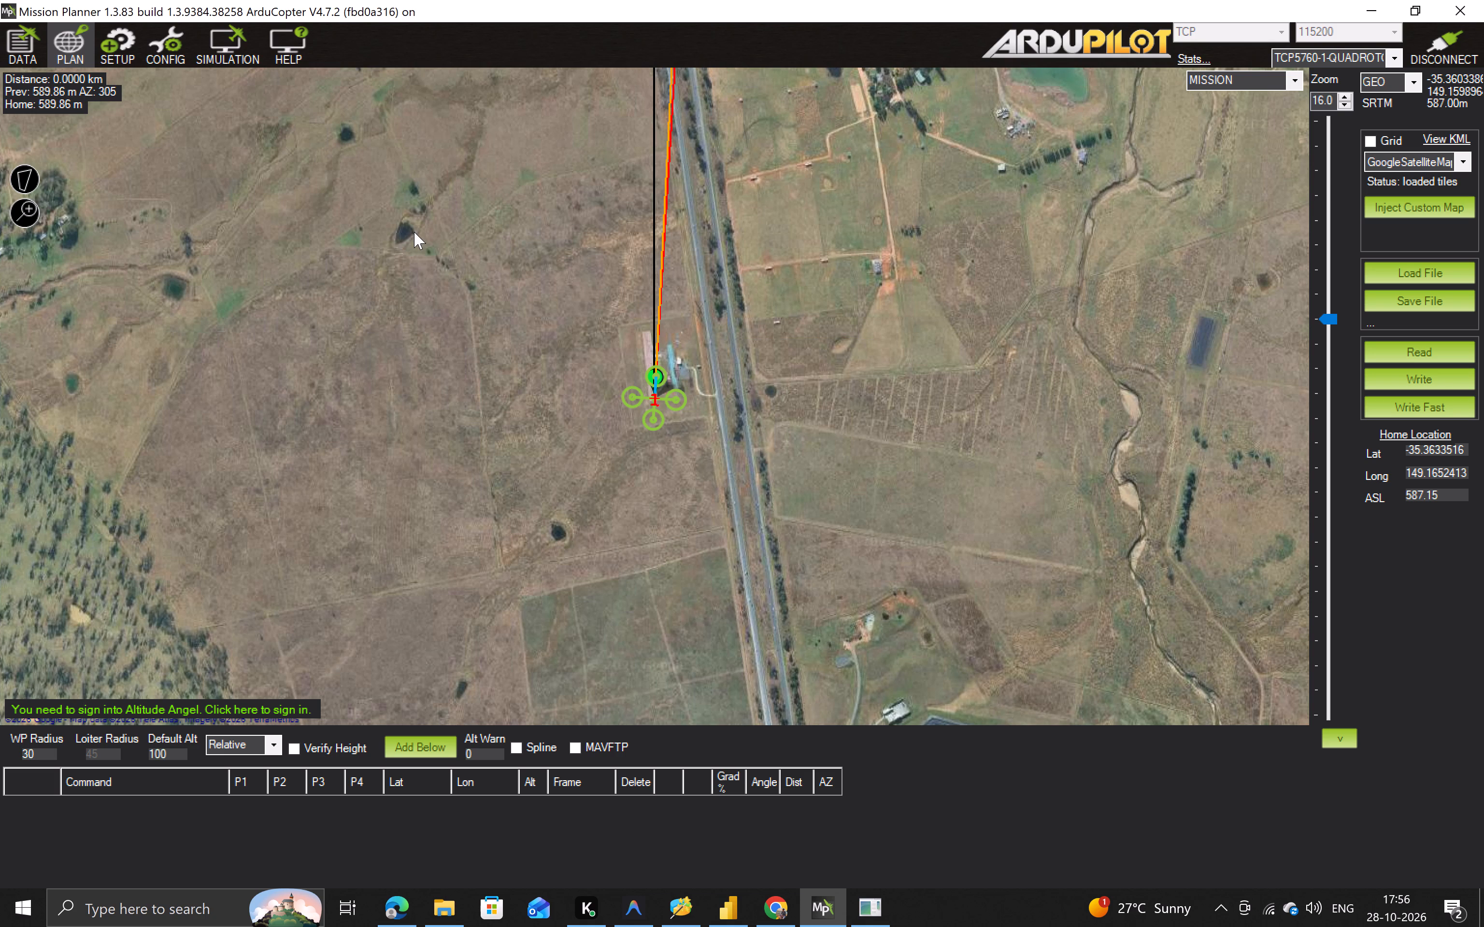
click(852, 221)
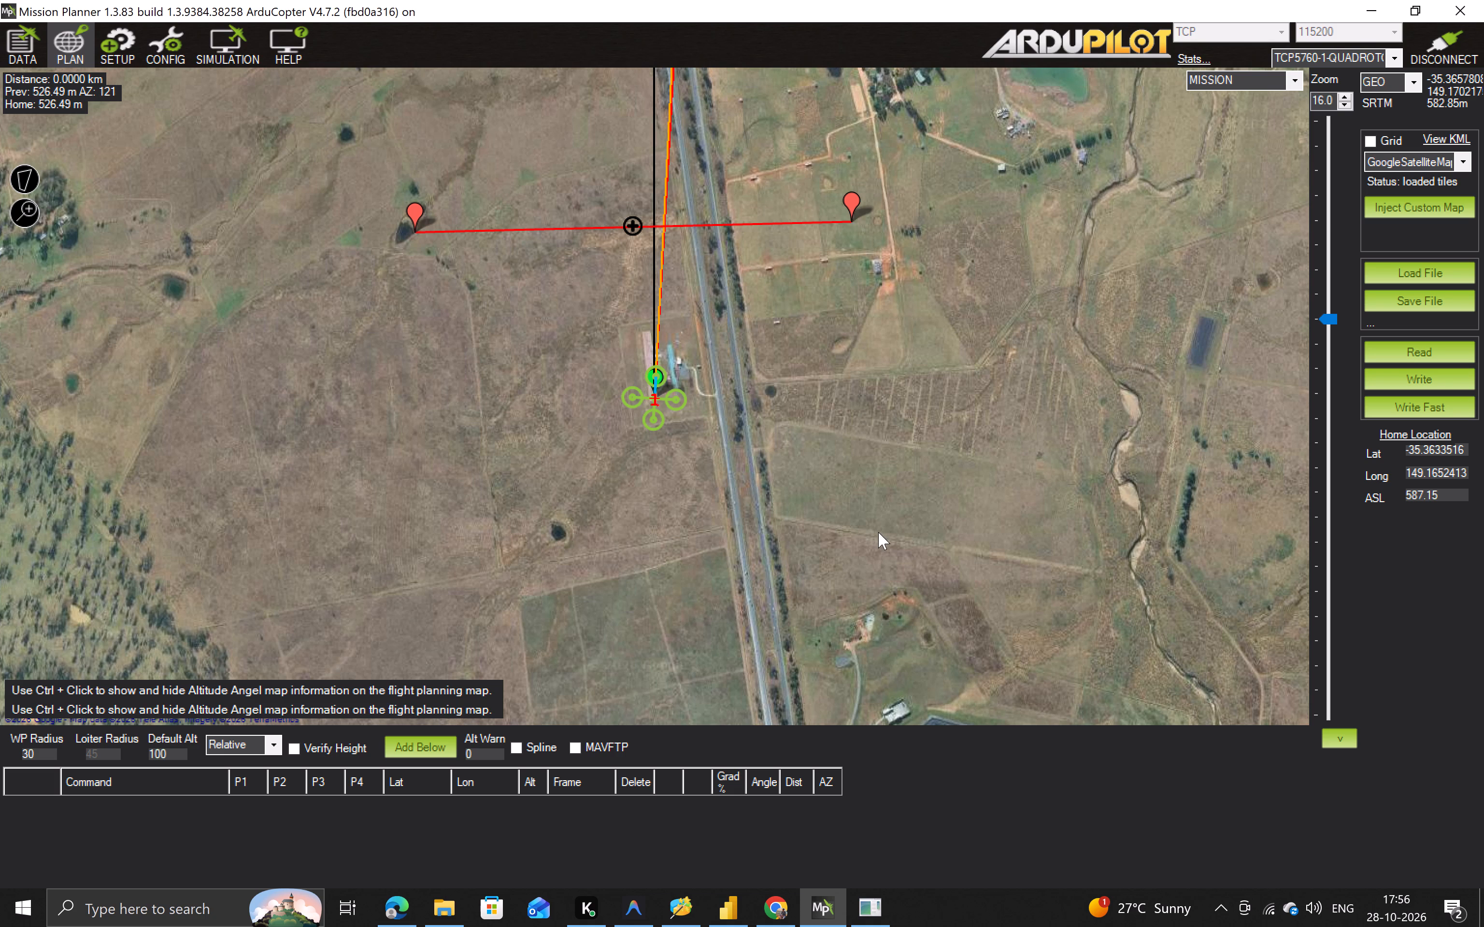
click(879, 532)
click(467, 551)
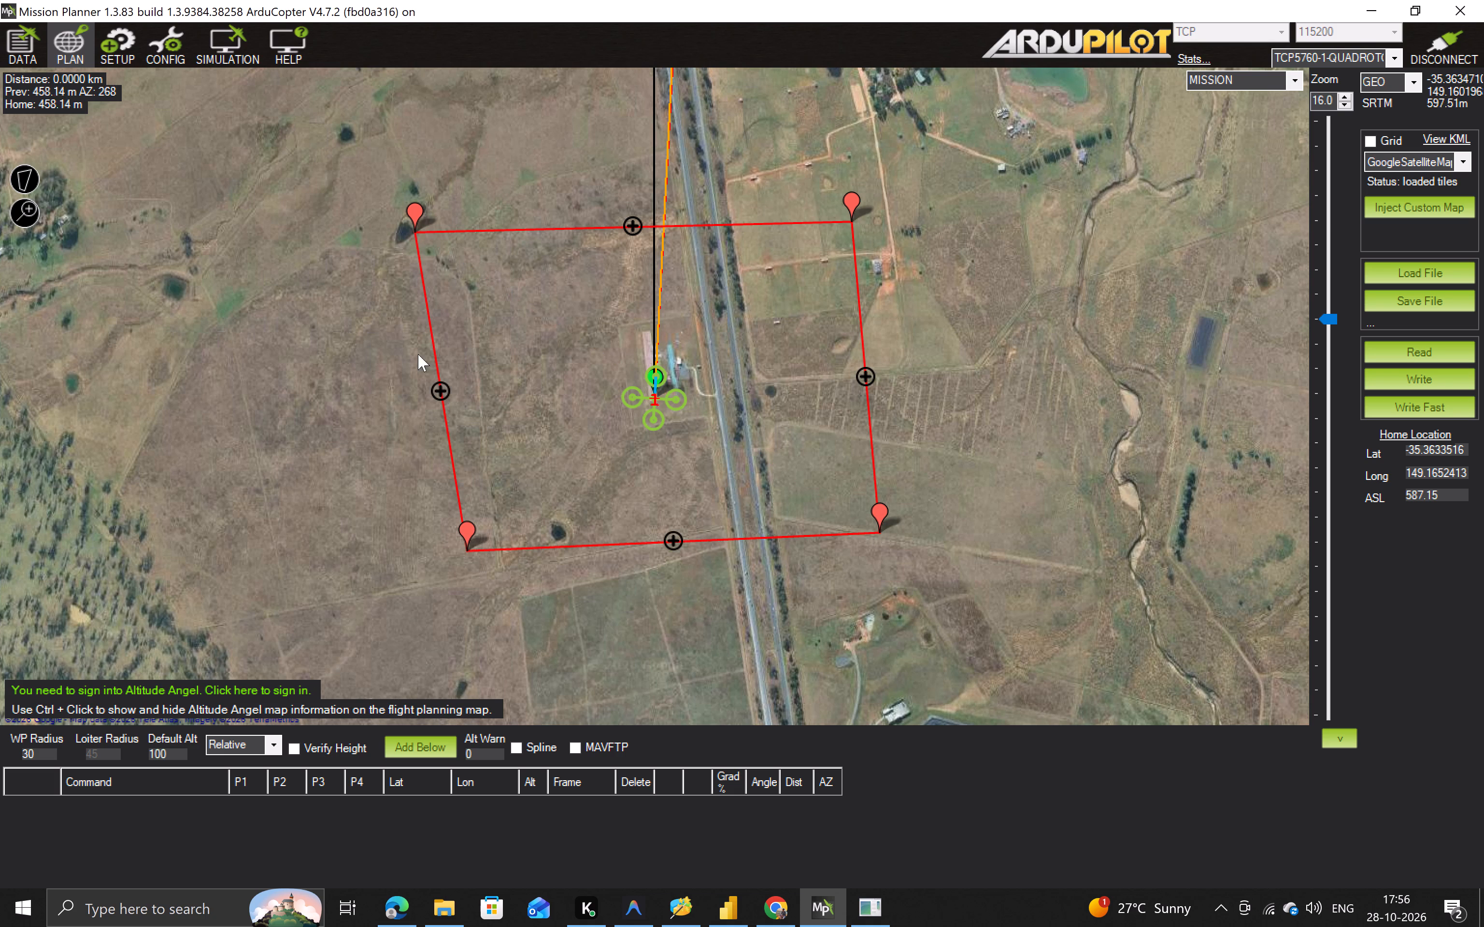
click(412, 212)
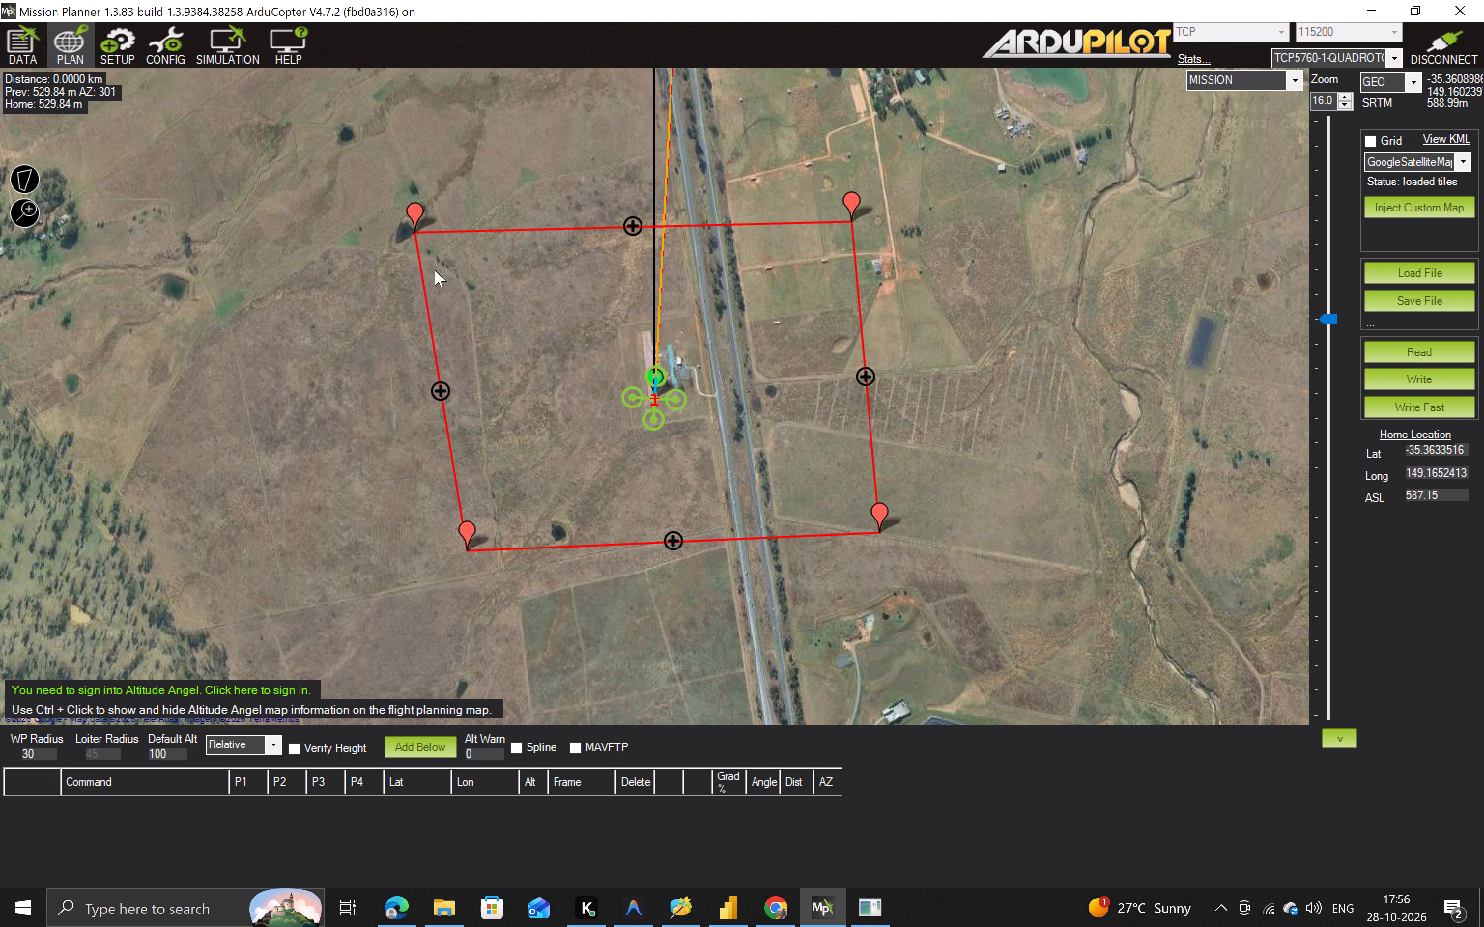
Generate a Survey (Grid) over the drawn polygon and enable the option to use the flying speed for this mission.
right_click(559, 352)
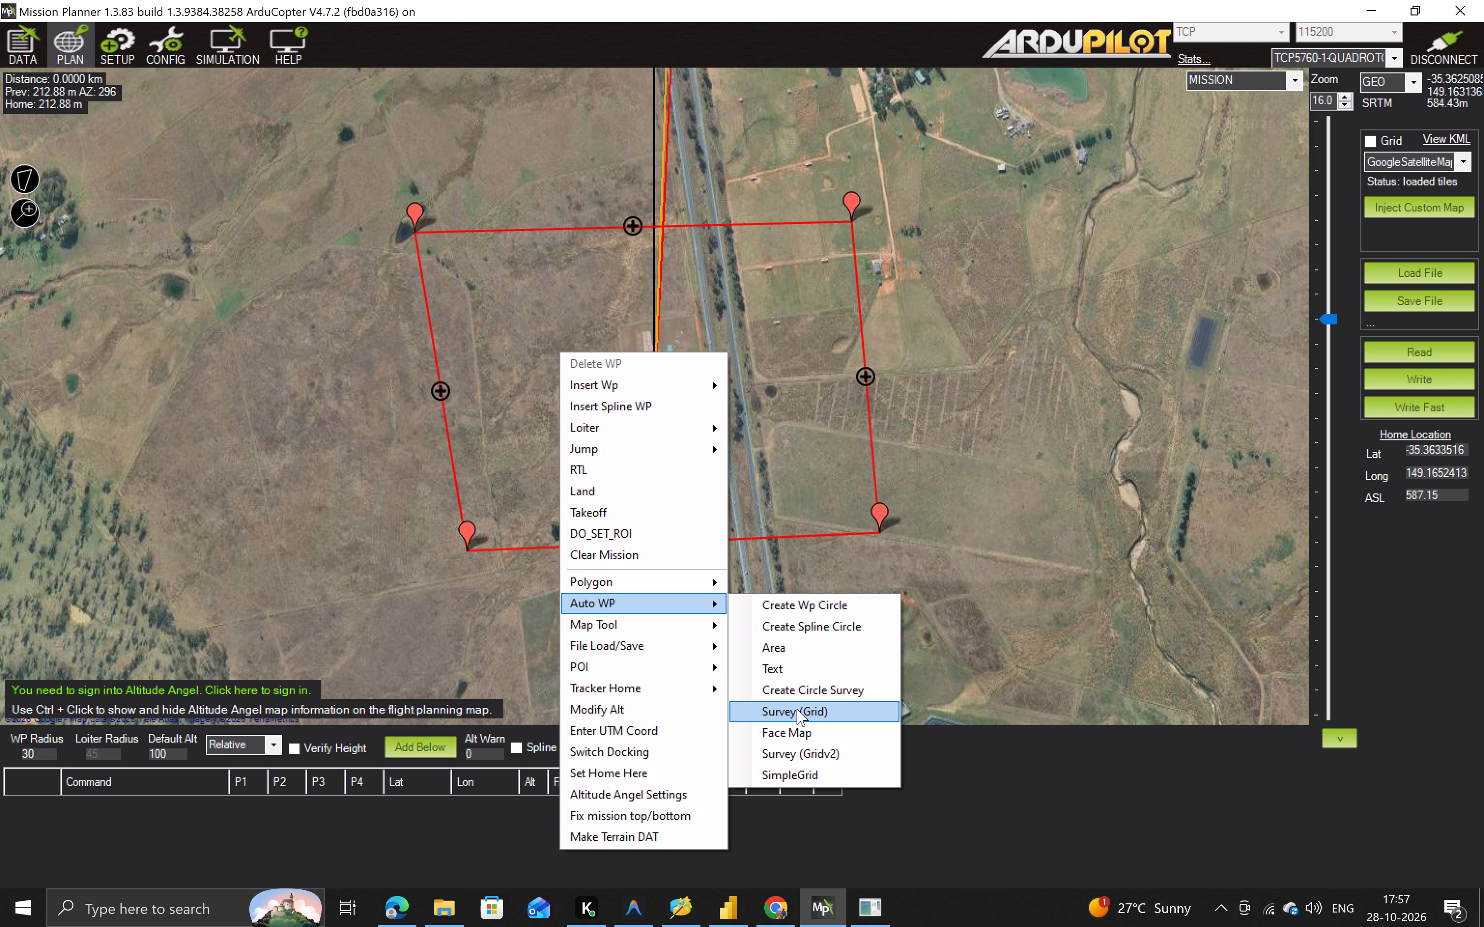
click(791, 713)
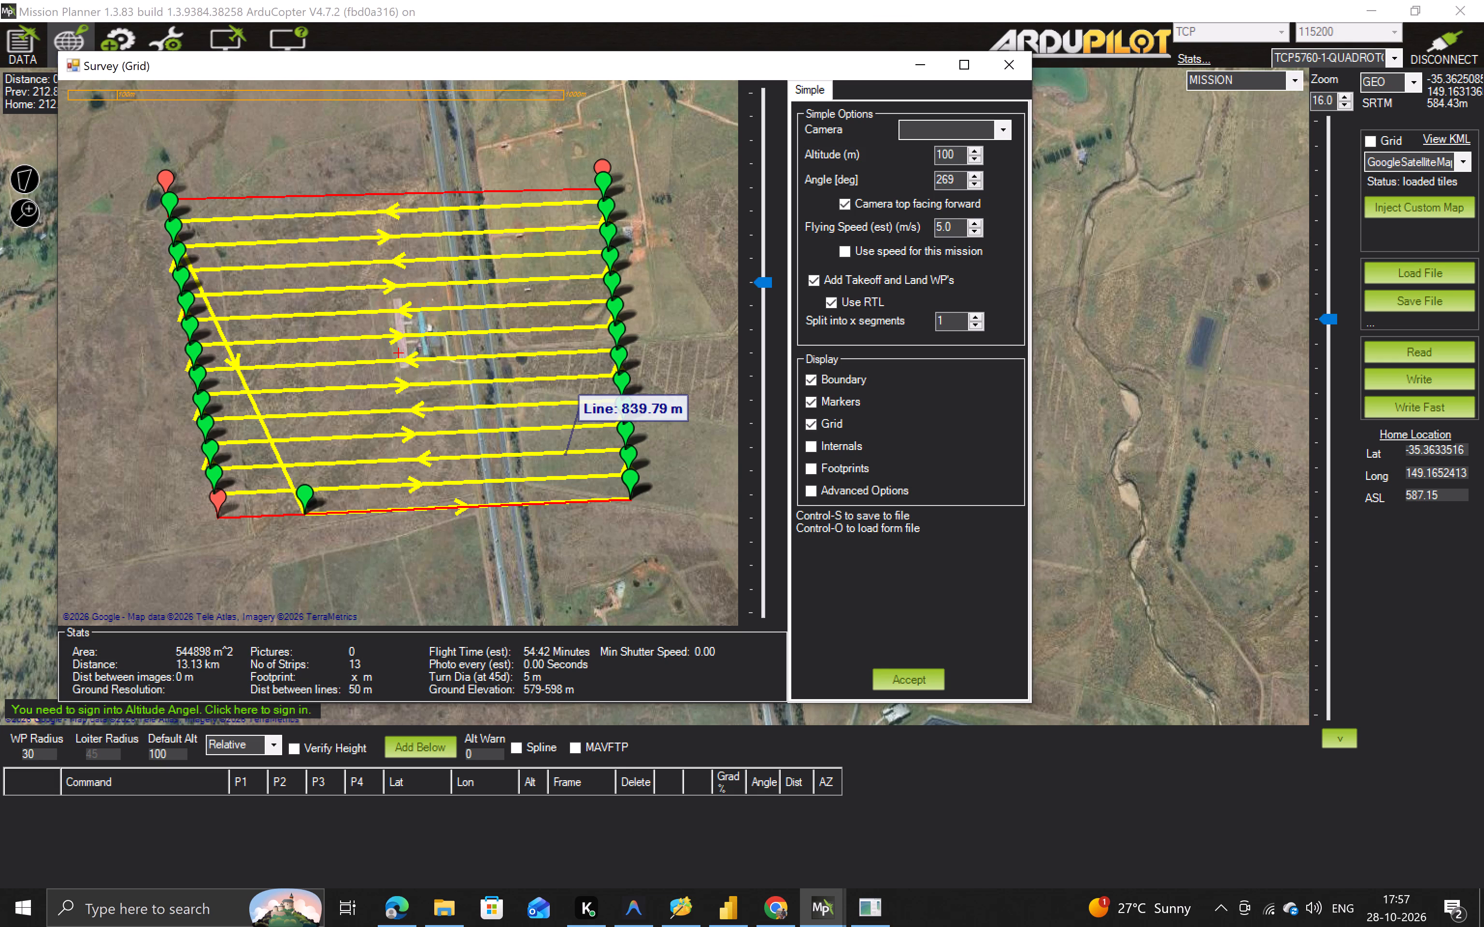
click(846, 246)
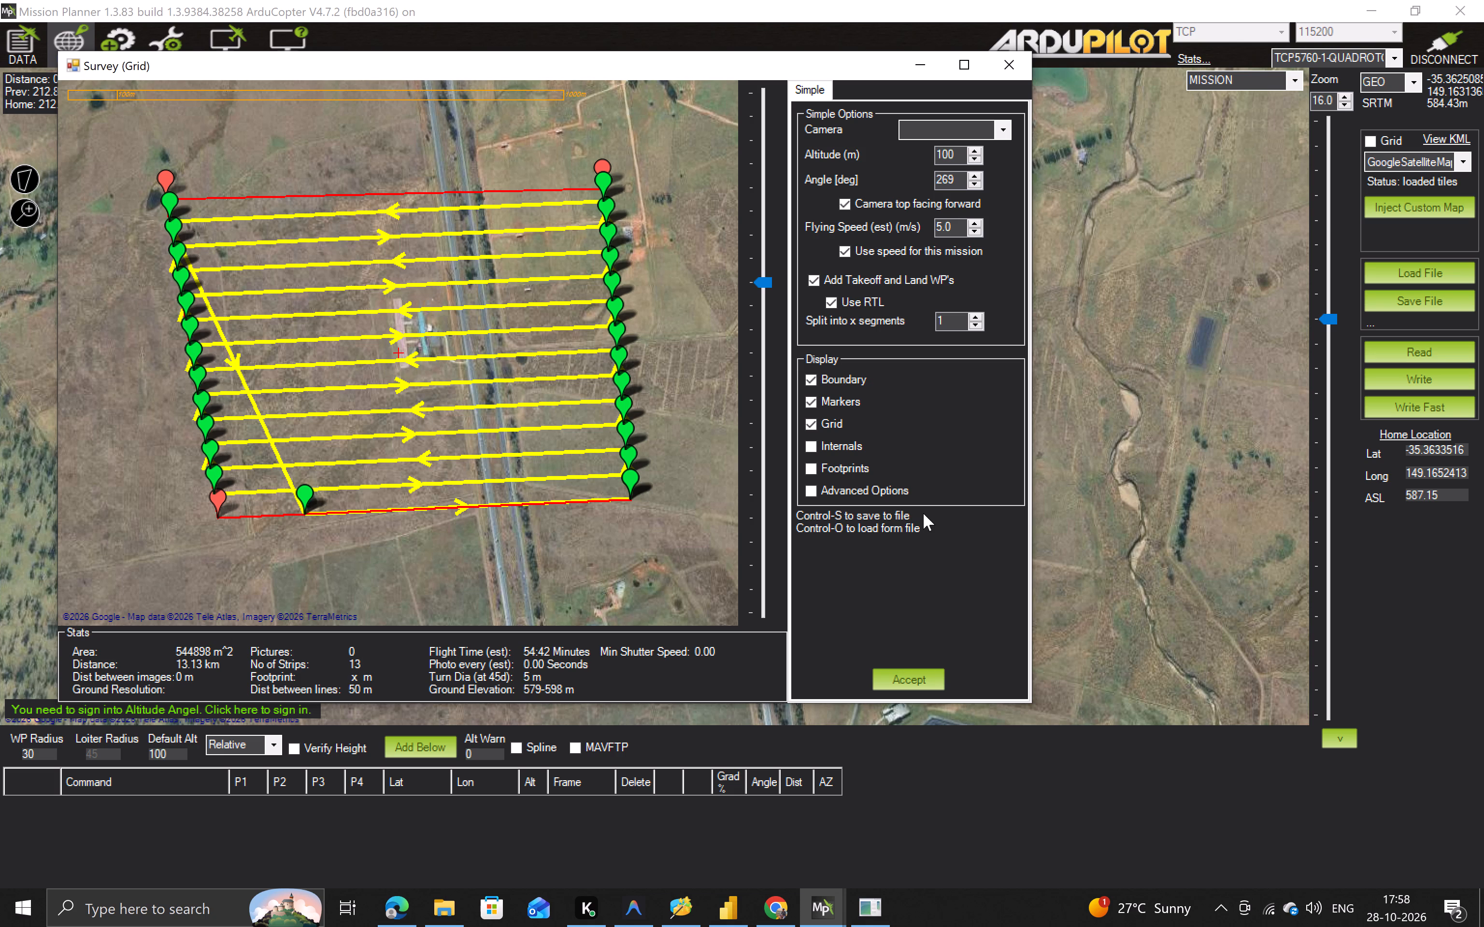
Enable the survey's advanced options and examine the grid options and the camera configuration.
click(808, 490)
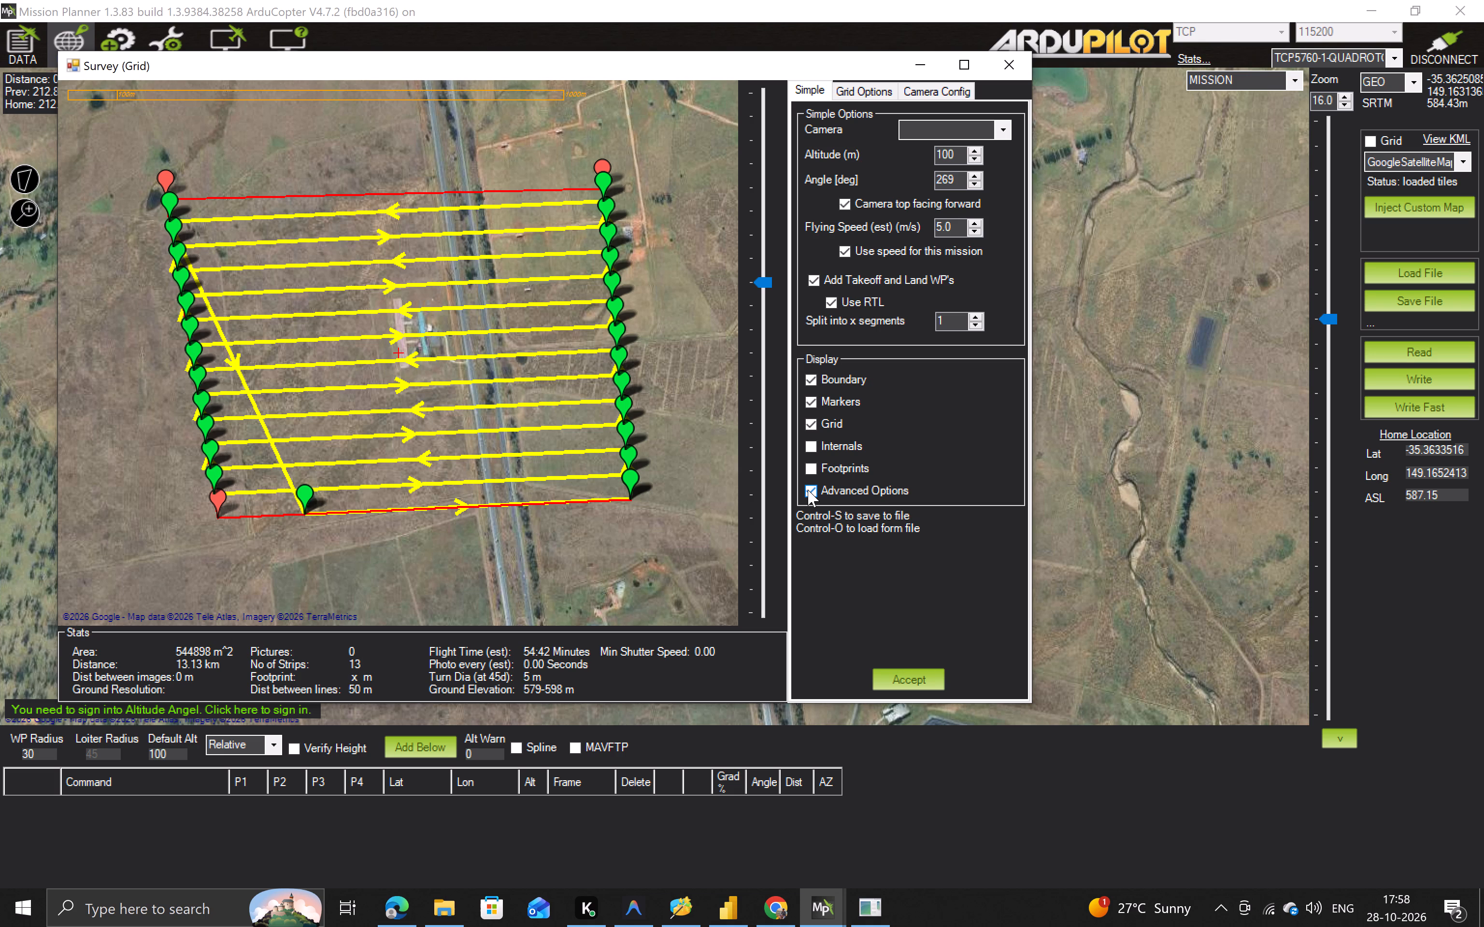
click(851, 89)
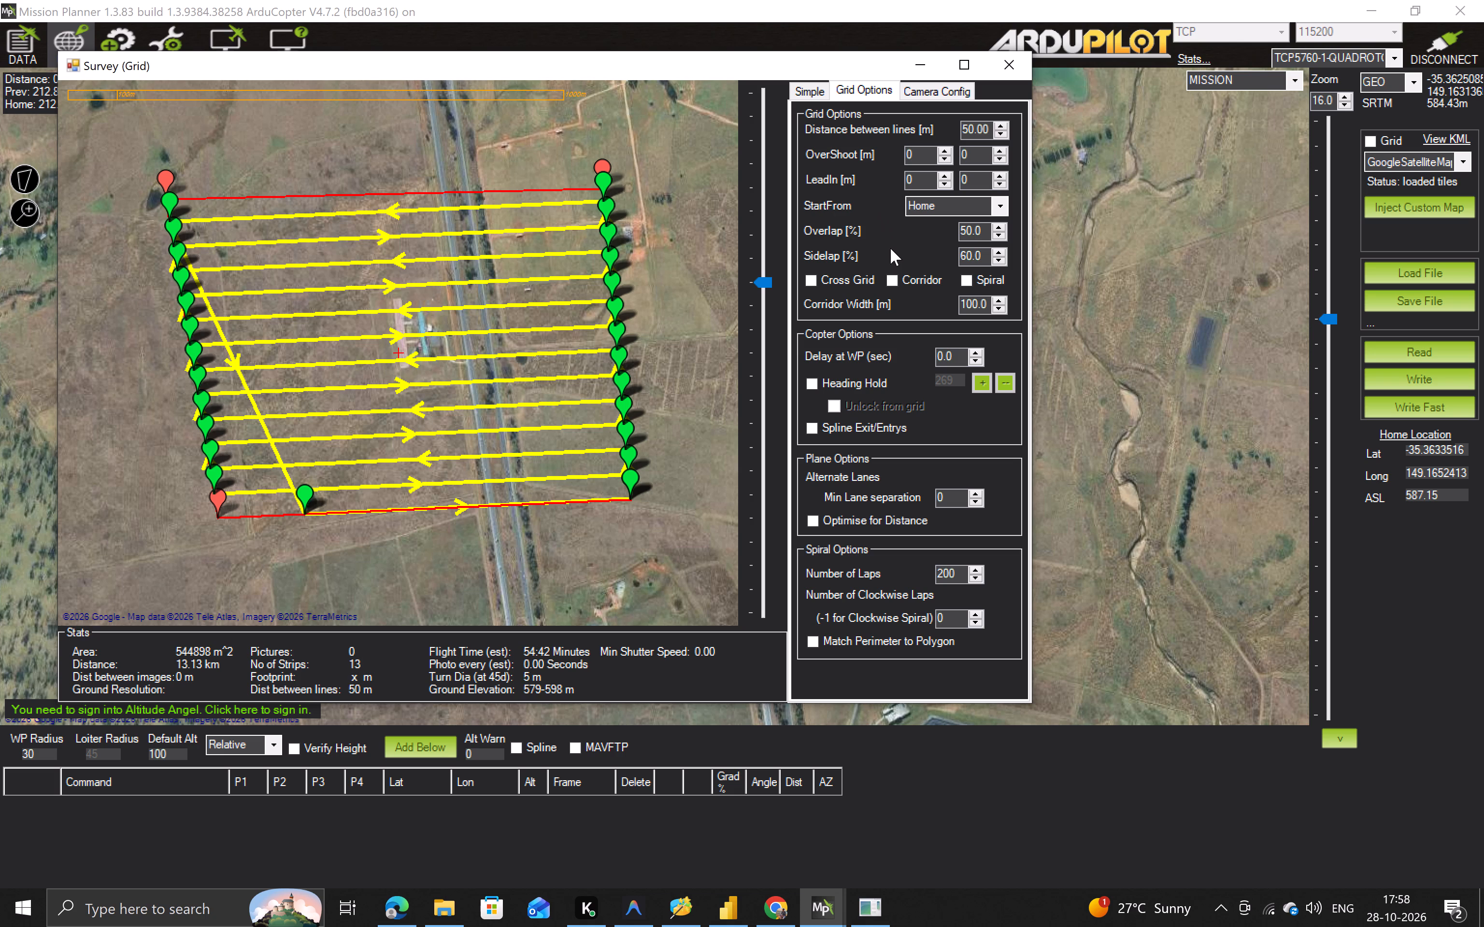
click(944, 90)
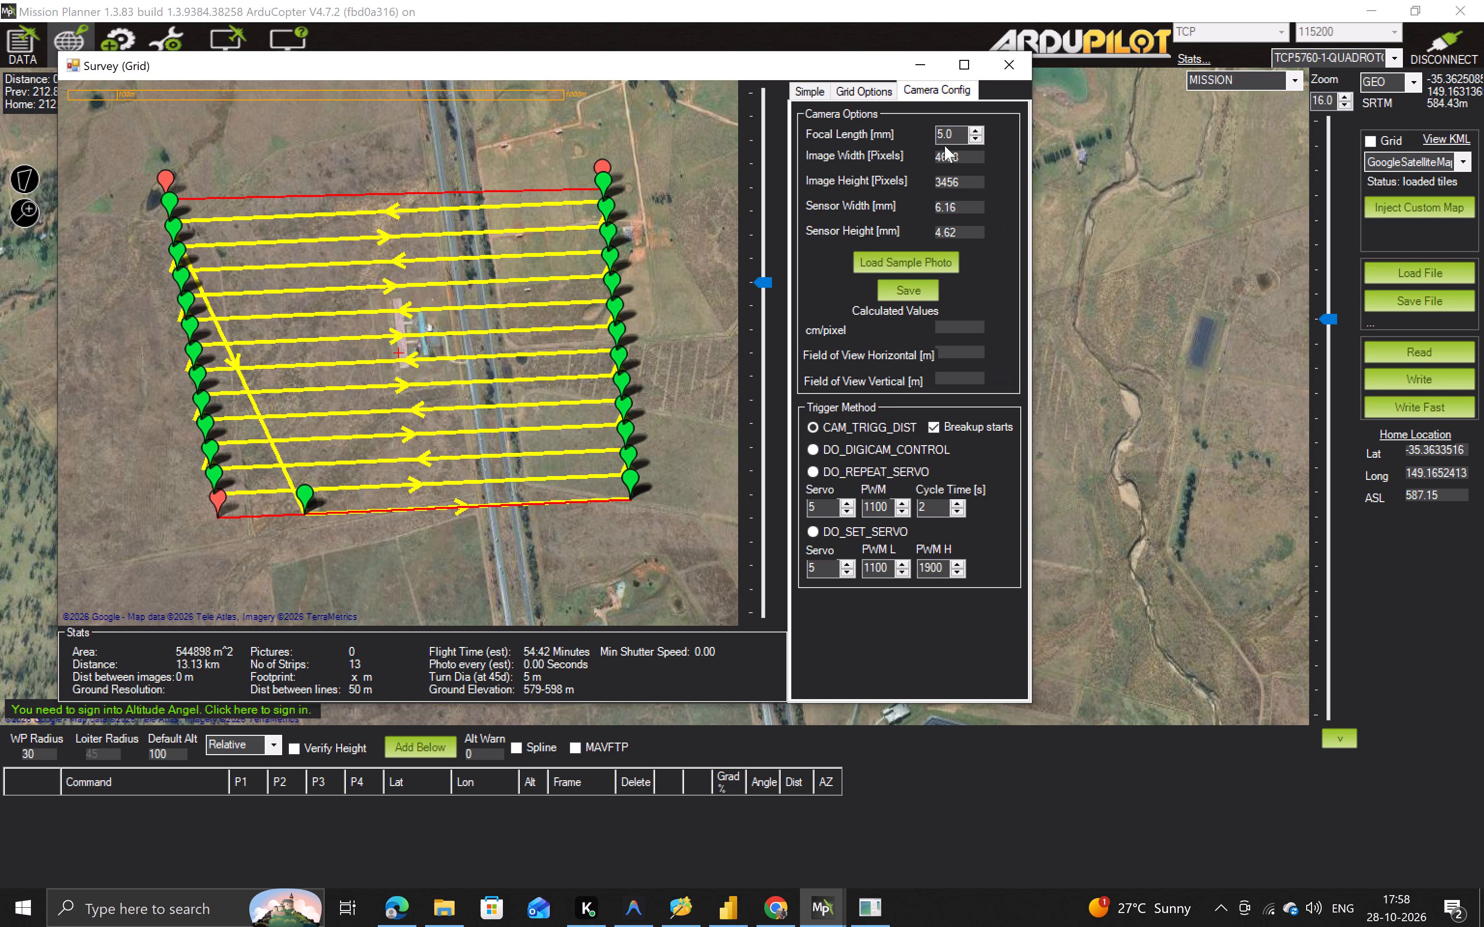
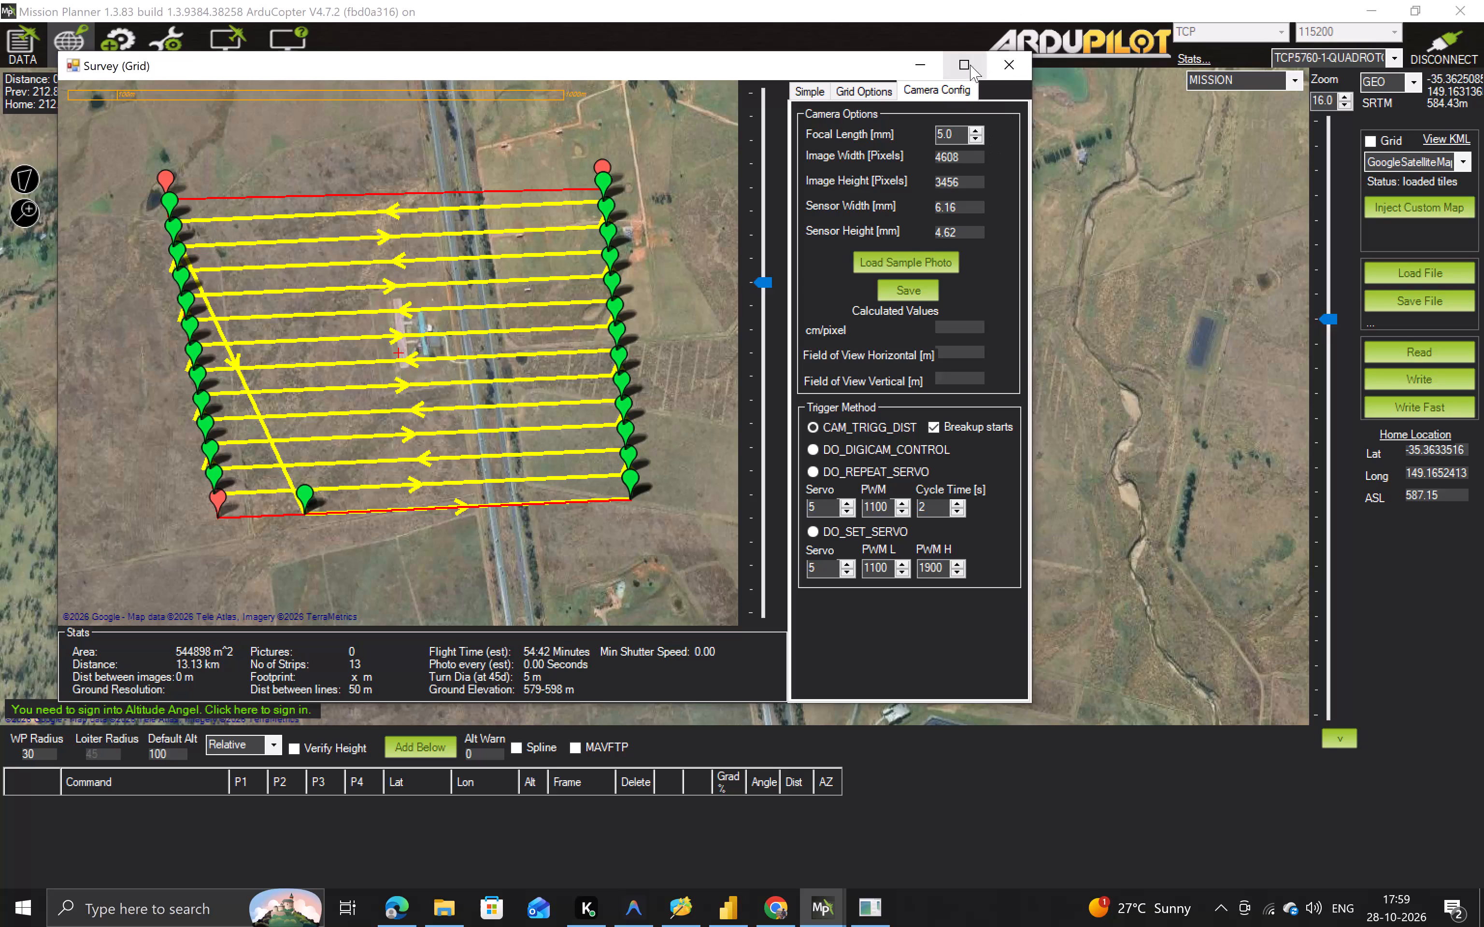
Examine how the Boundary, Markers, Grid, Internals and Footprints display options affect the survey preview, restoring each one after checking it.
click(813, 92)
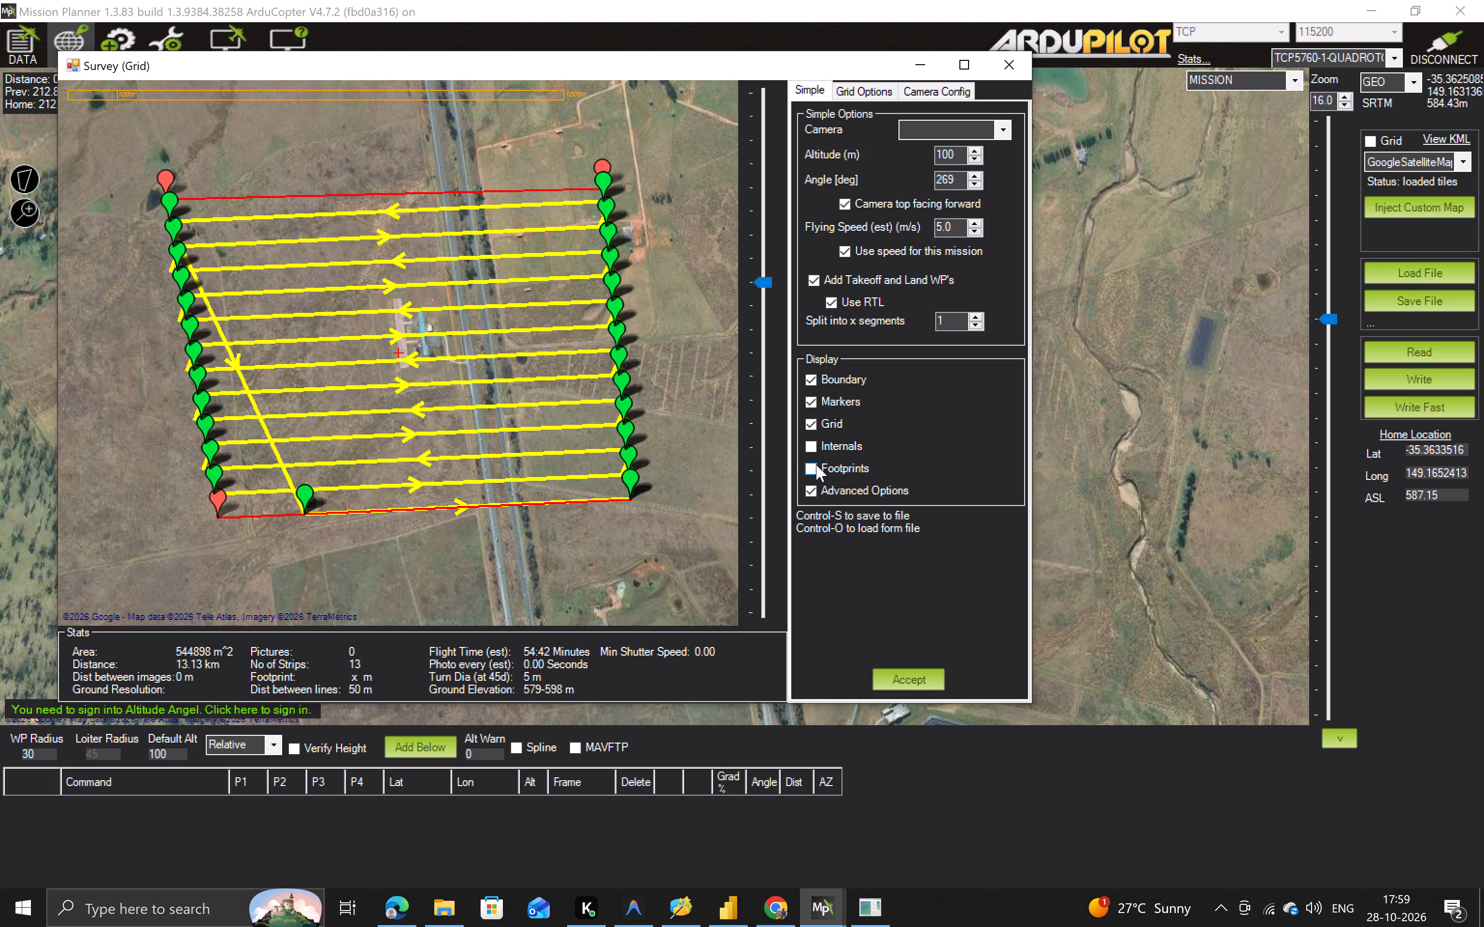
click(834, 401)
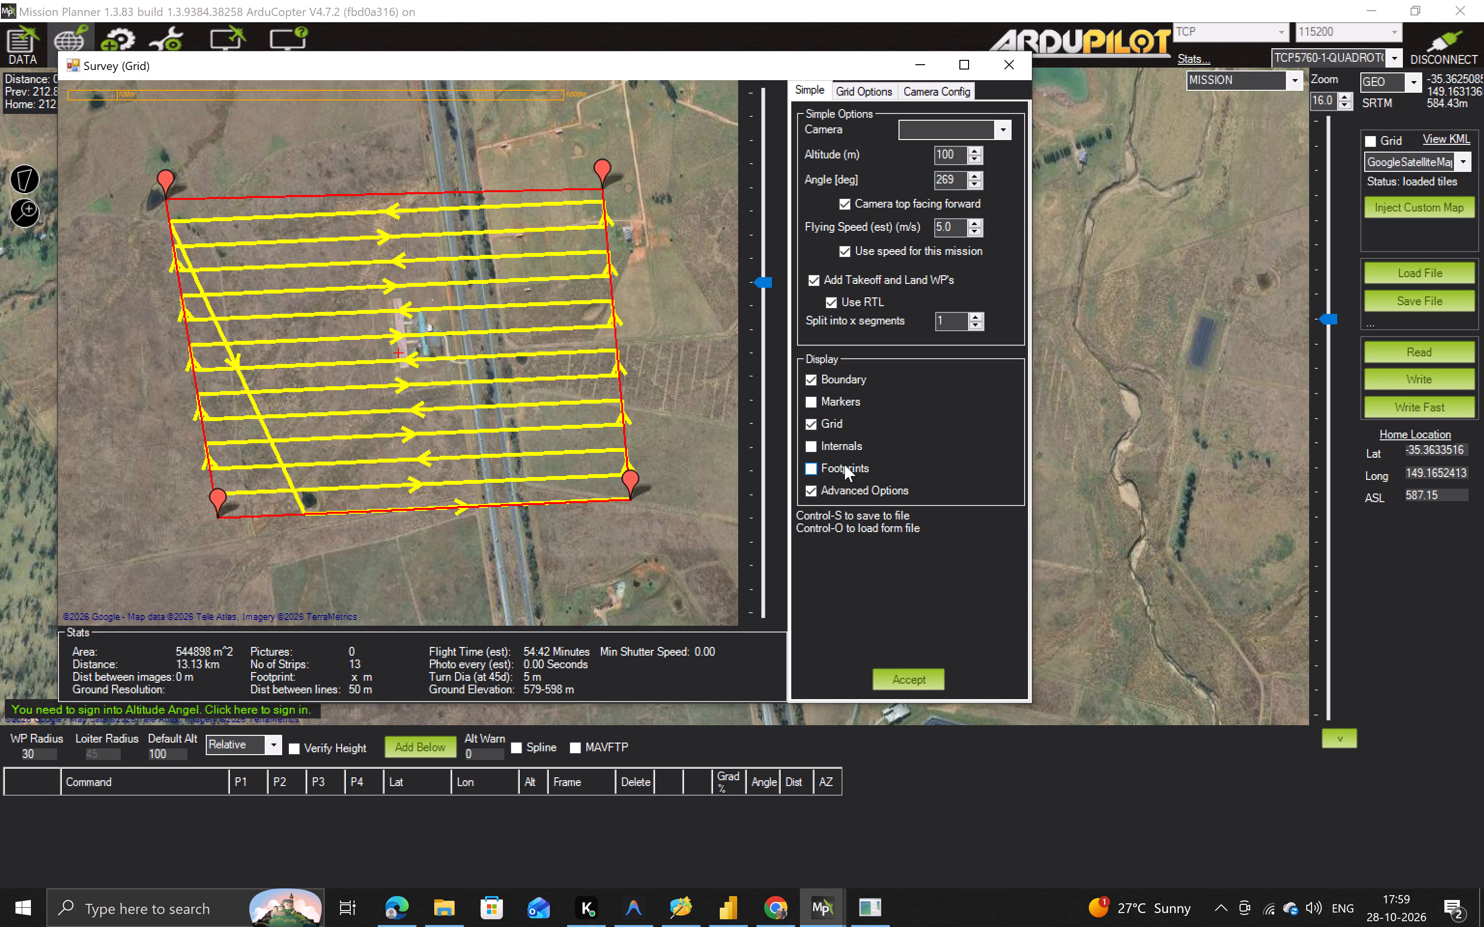
click(837, 374)
click(837, 374)
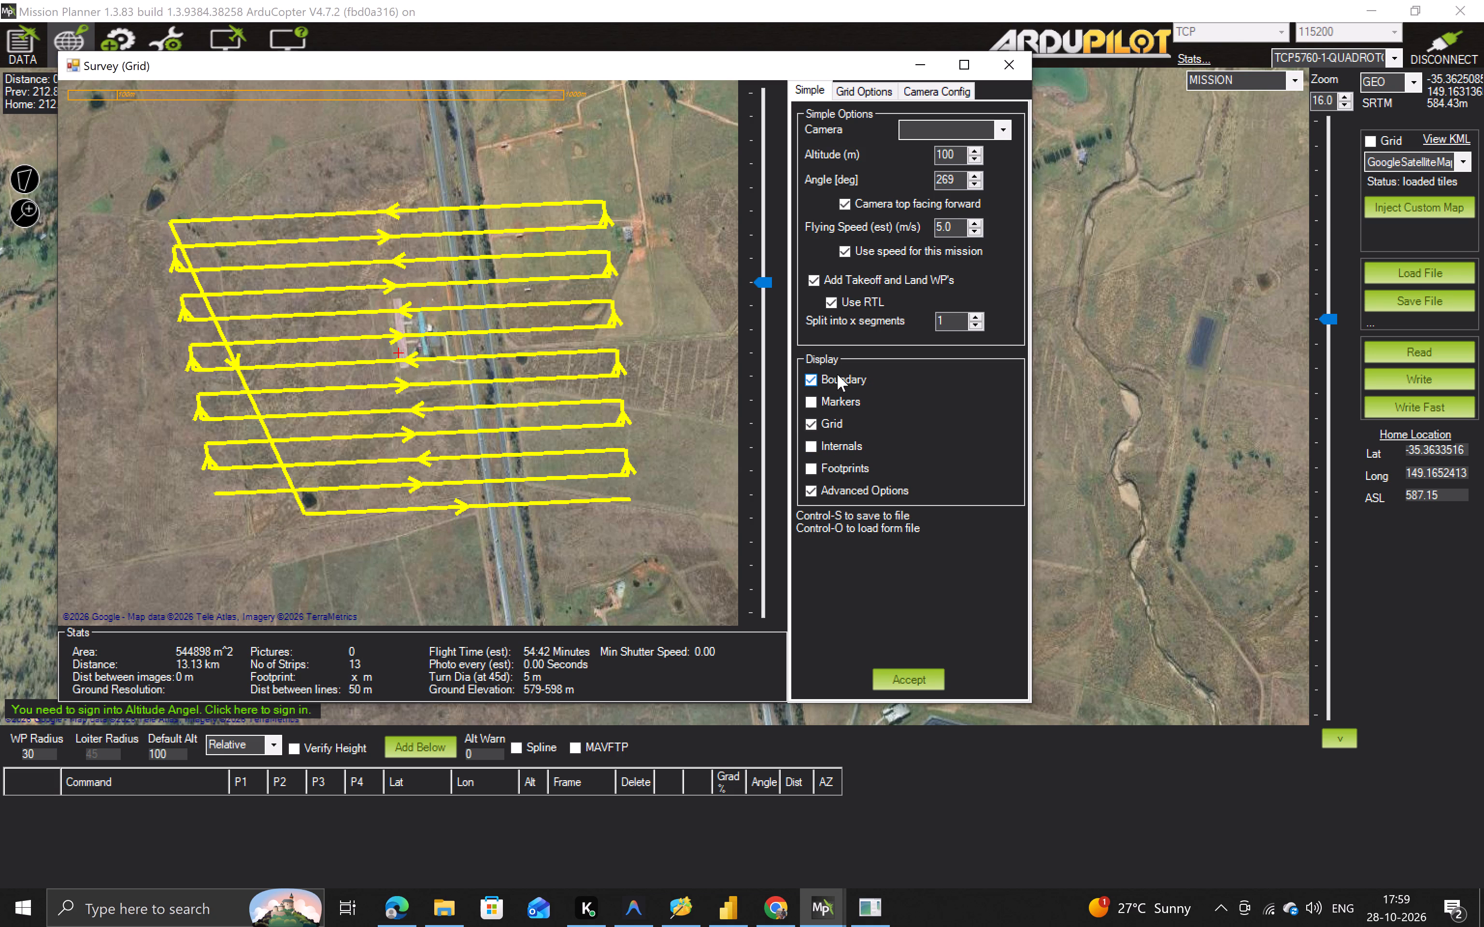
click(829, 422)
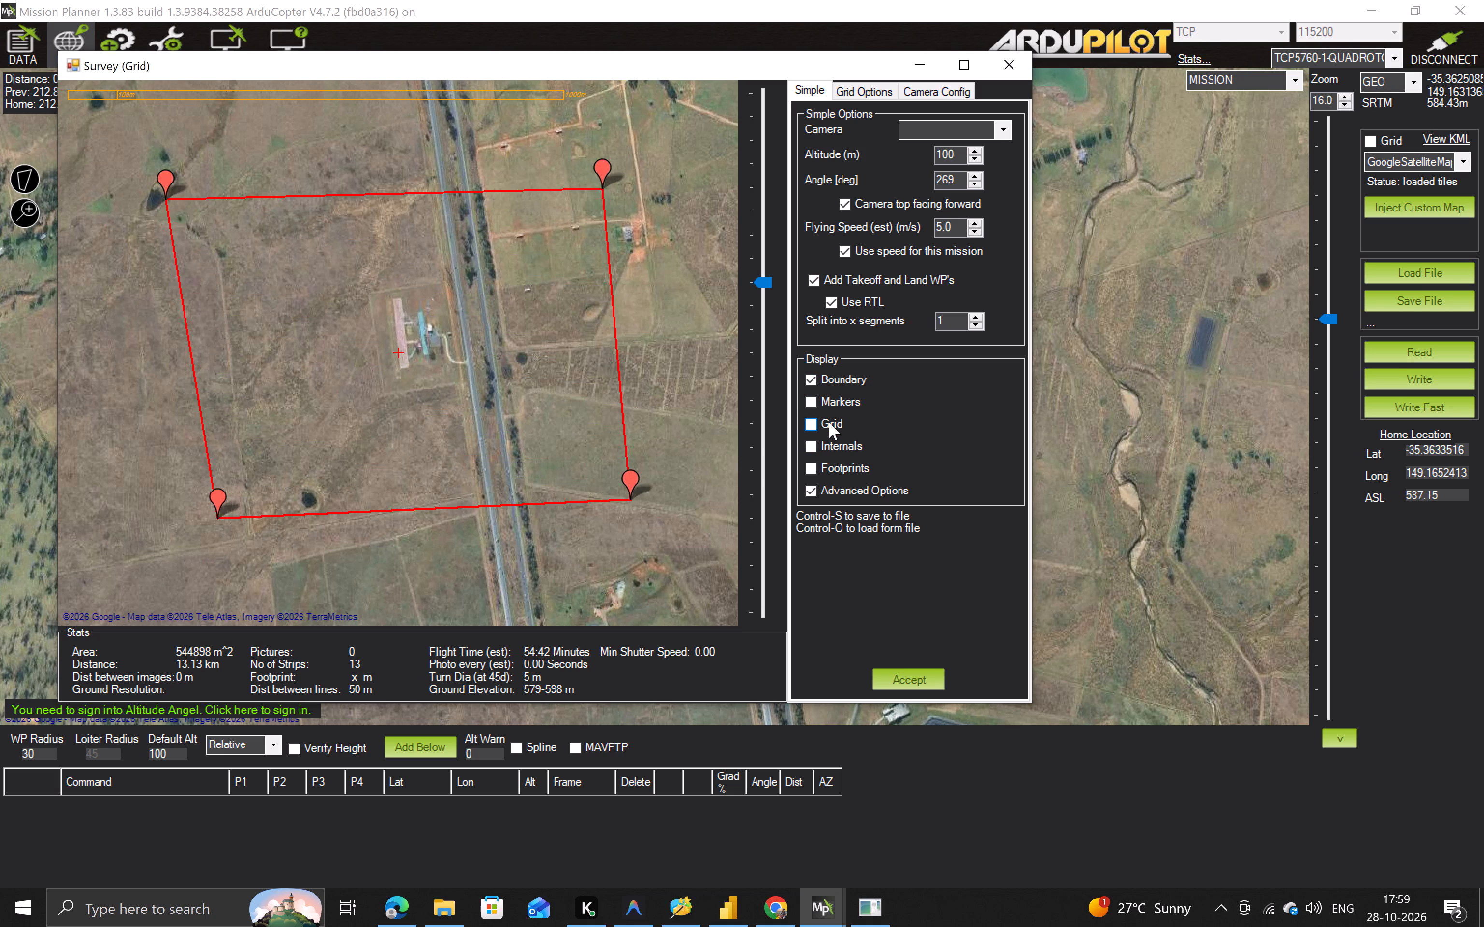
click(829, 422)
click(837, 401)
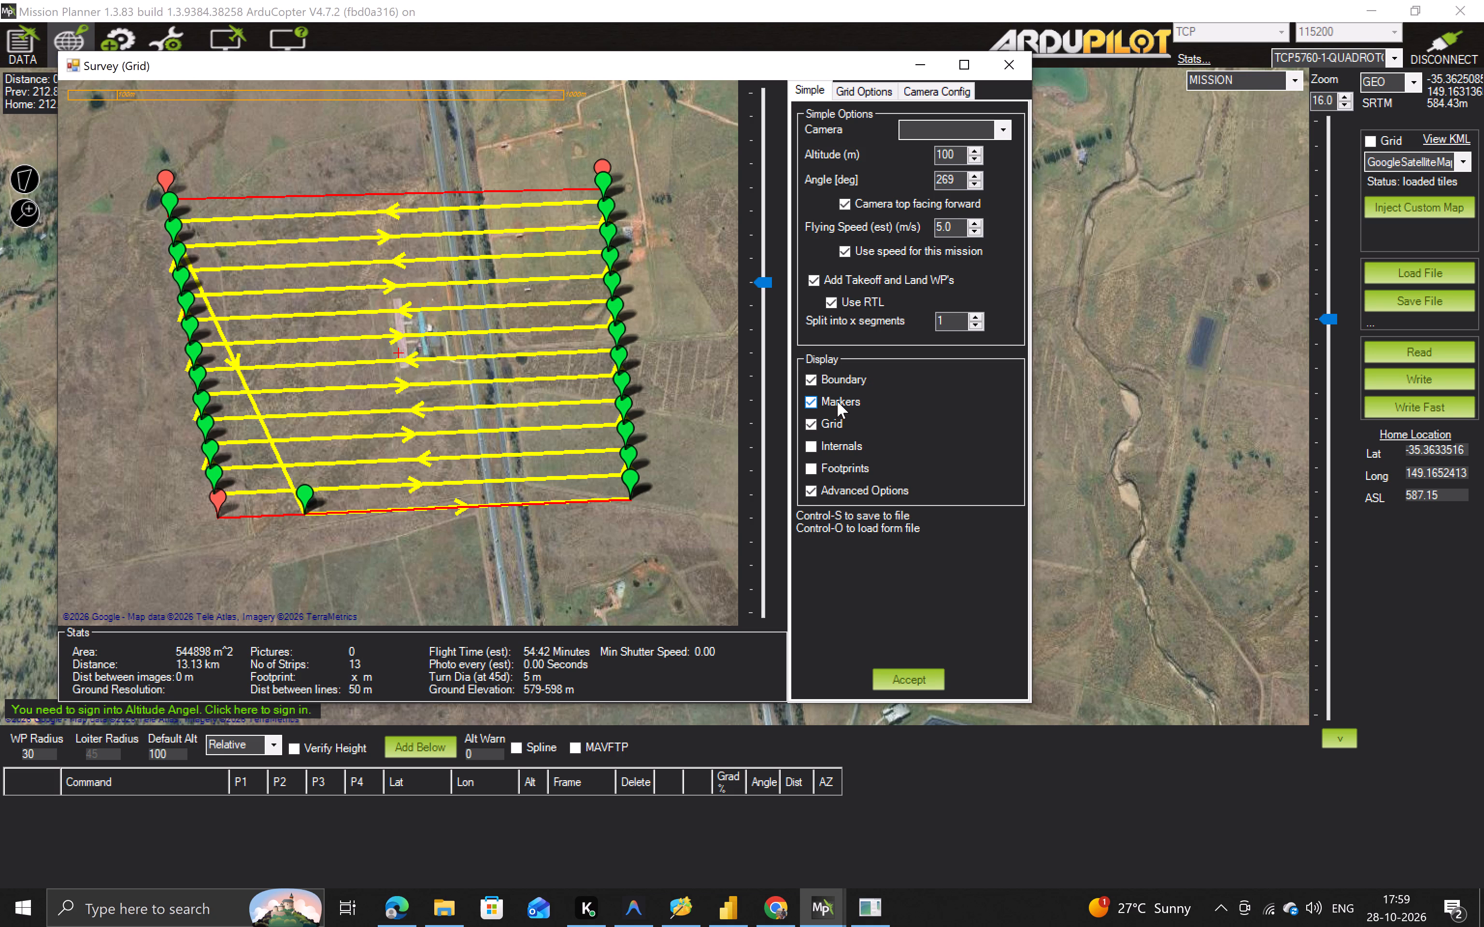
click(829, 447)
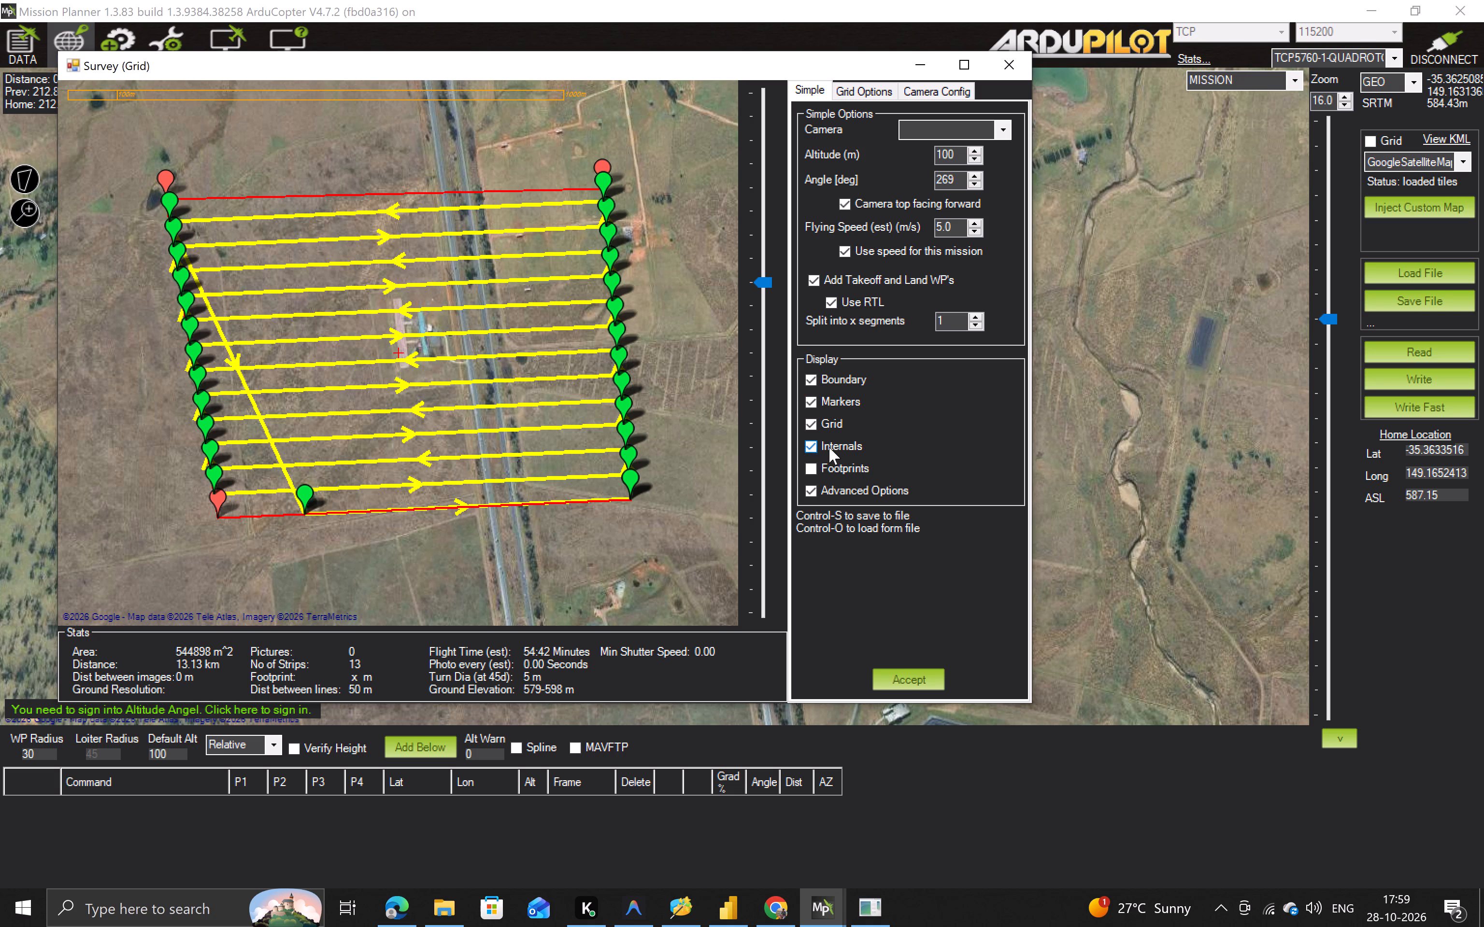
click(829, 446)
click(828, 465)
click(828, 466)
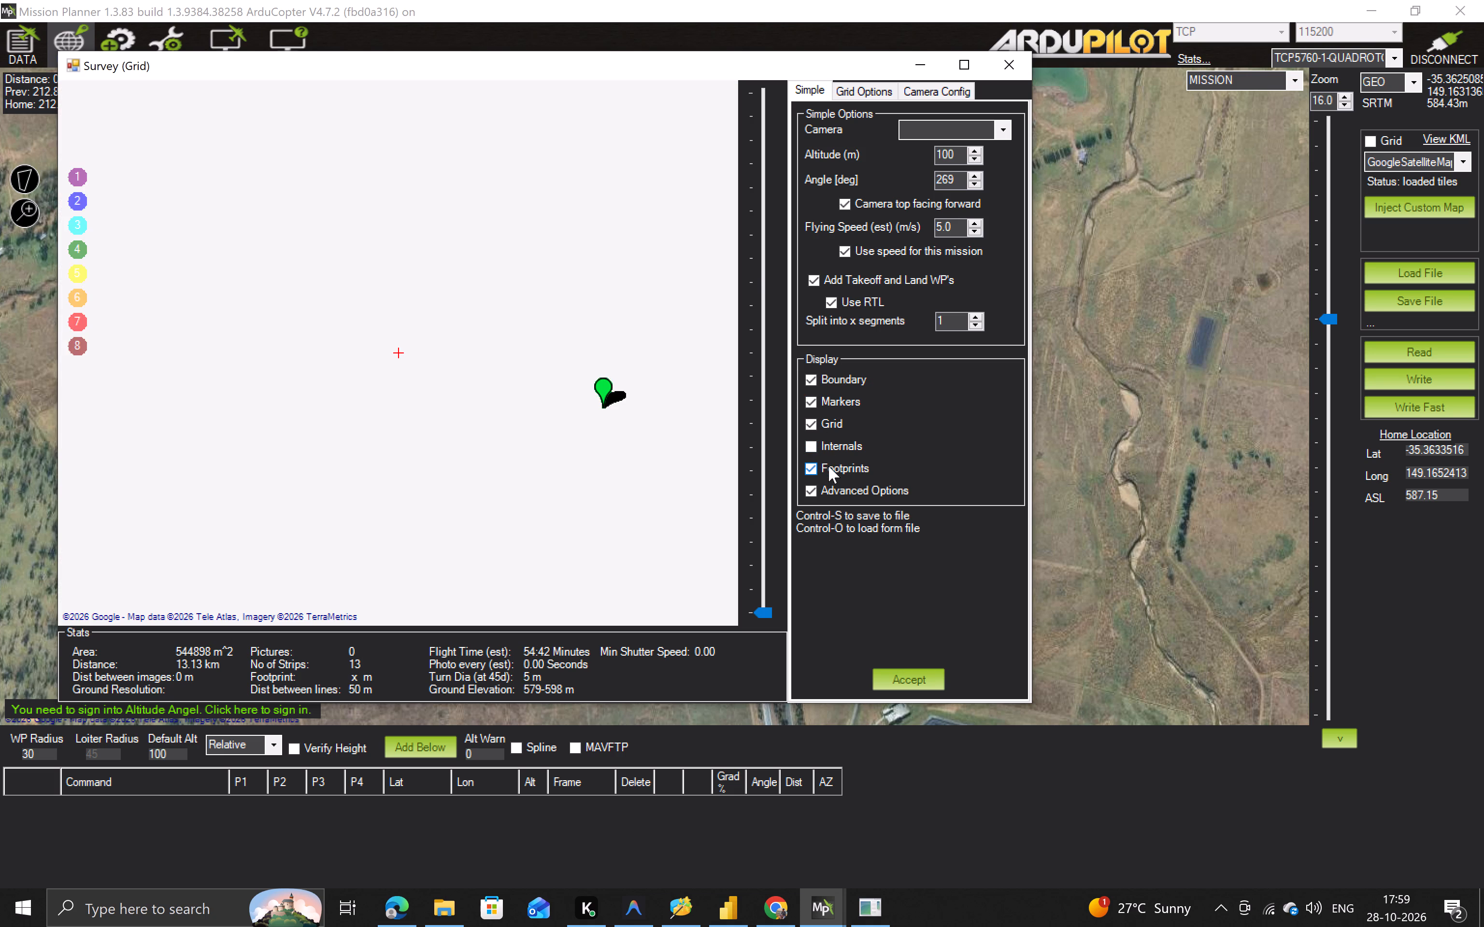
click(830, 445)
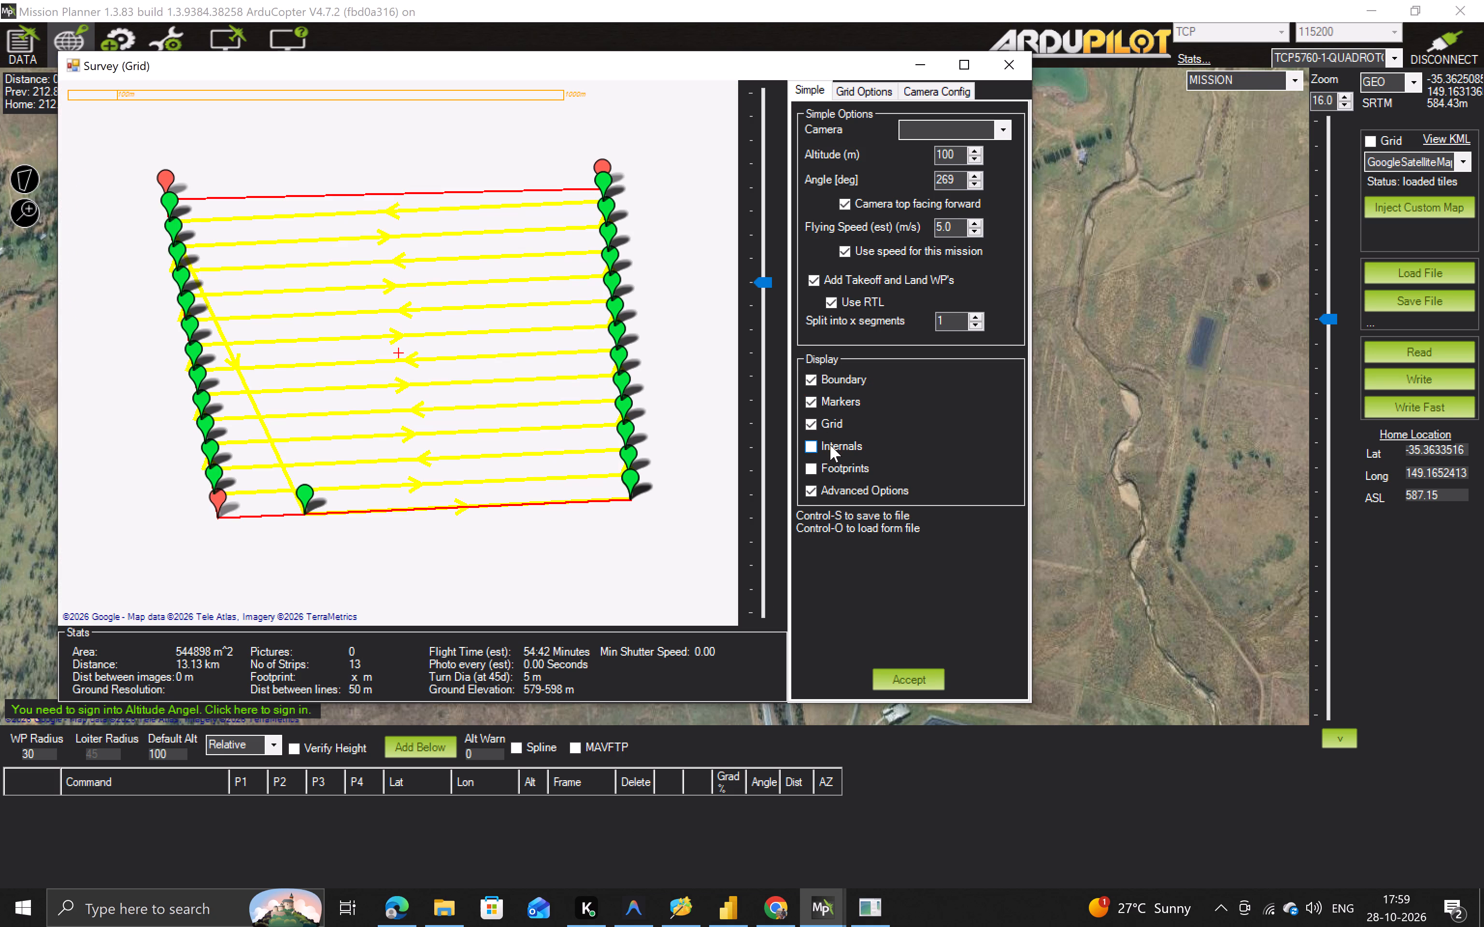
click(830, 445)
click(829, 426)
click(829, 426)
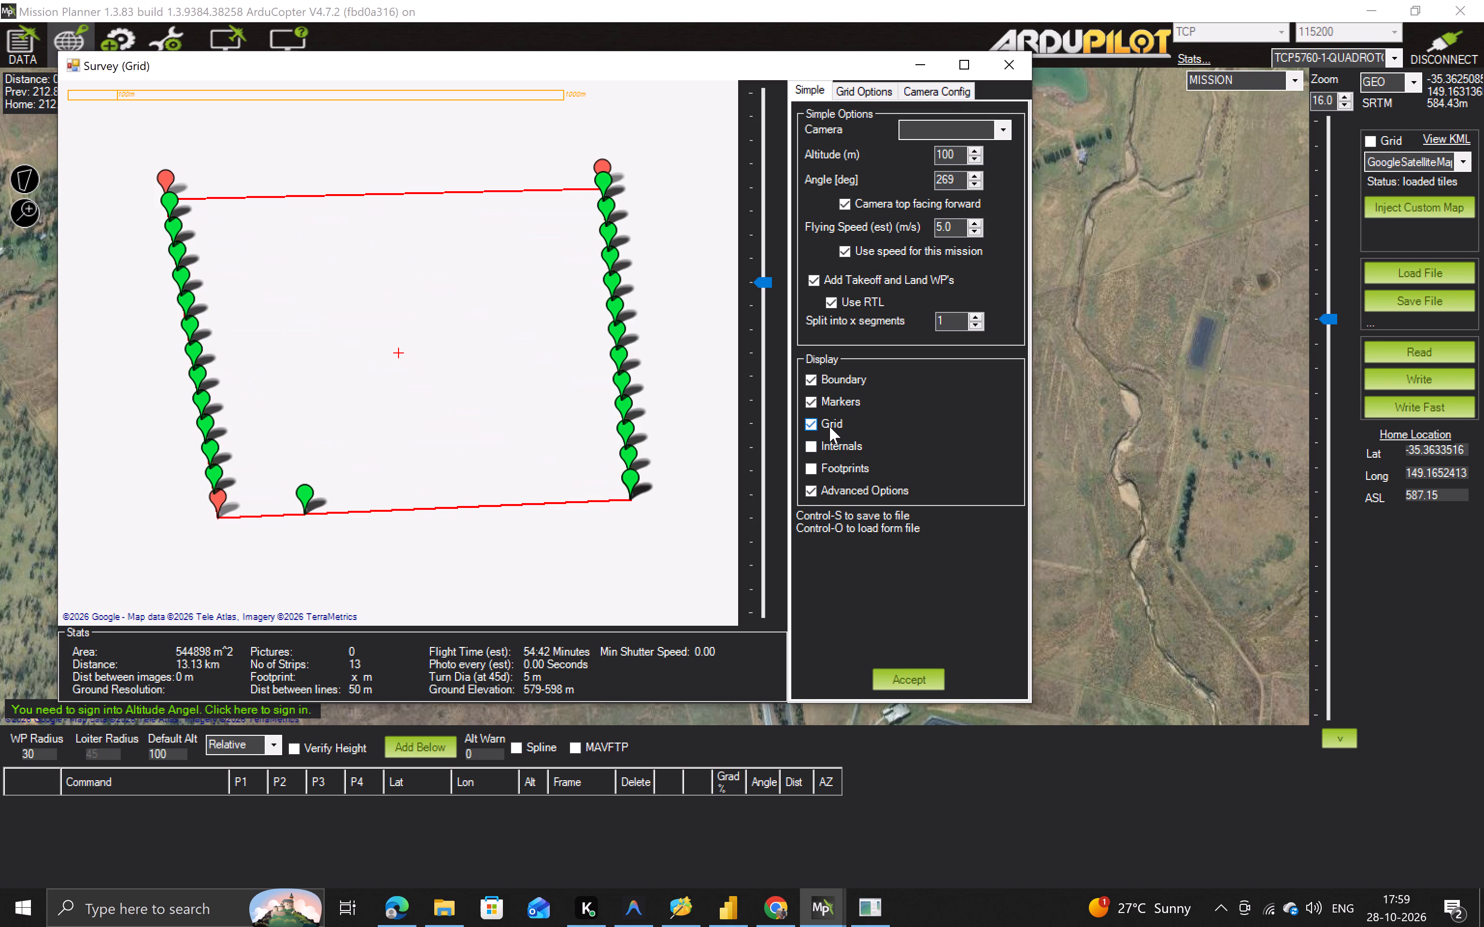
click(835, 464)
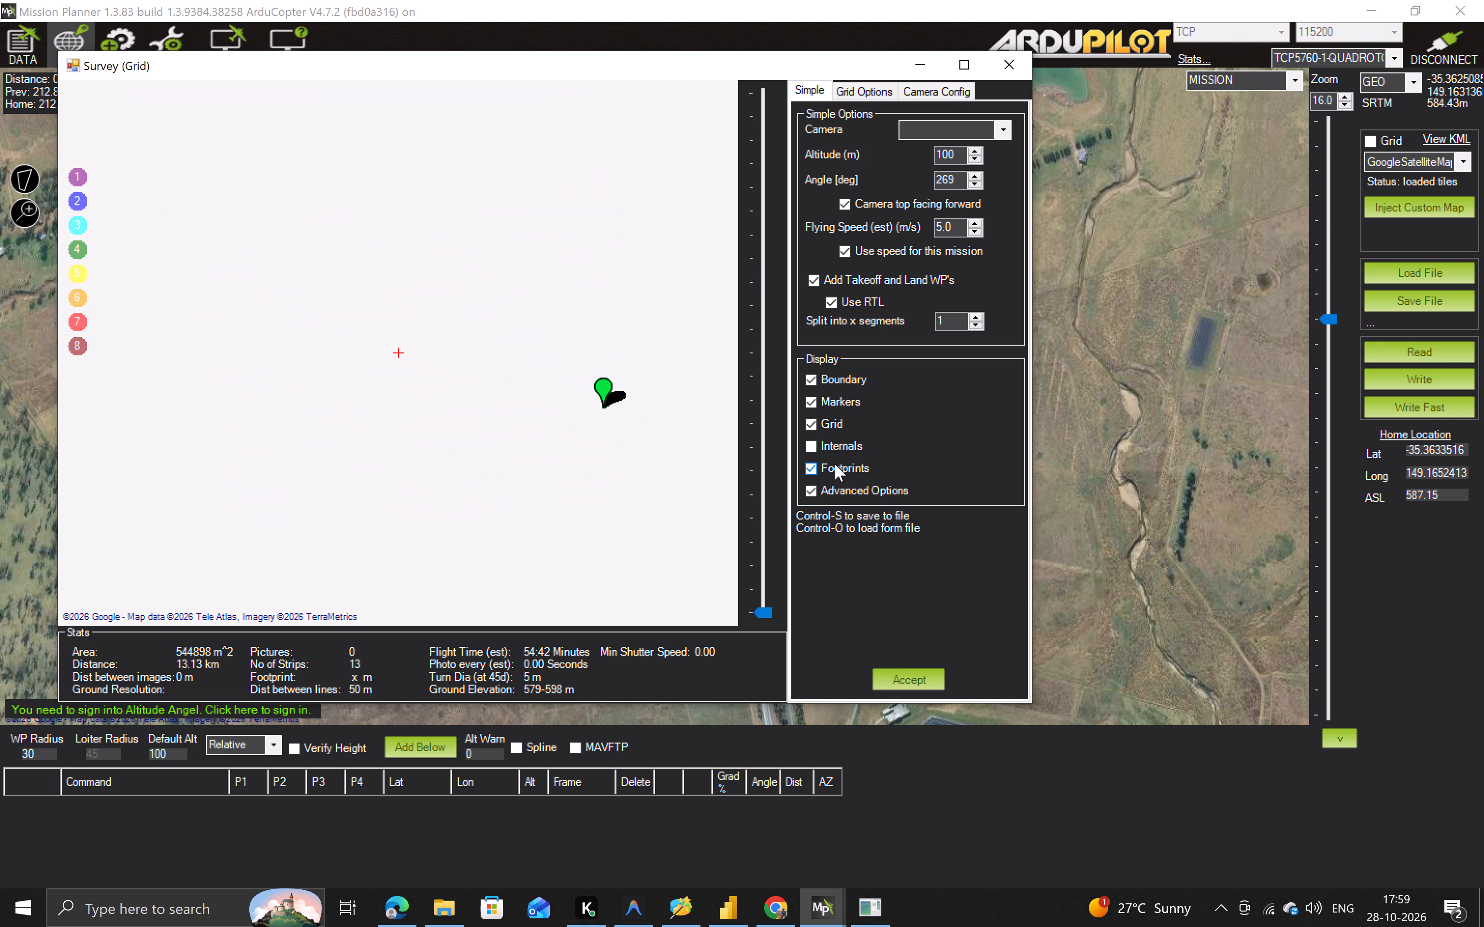
click(835, 464)
Accept the survey grid to generate its mission waypoints in the flight plan.
click(898, 681)
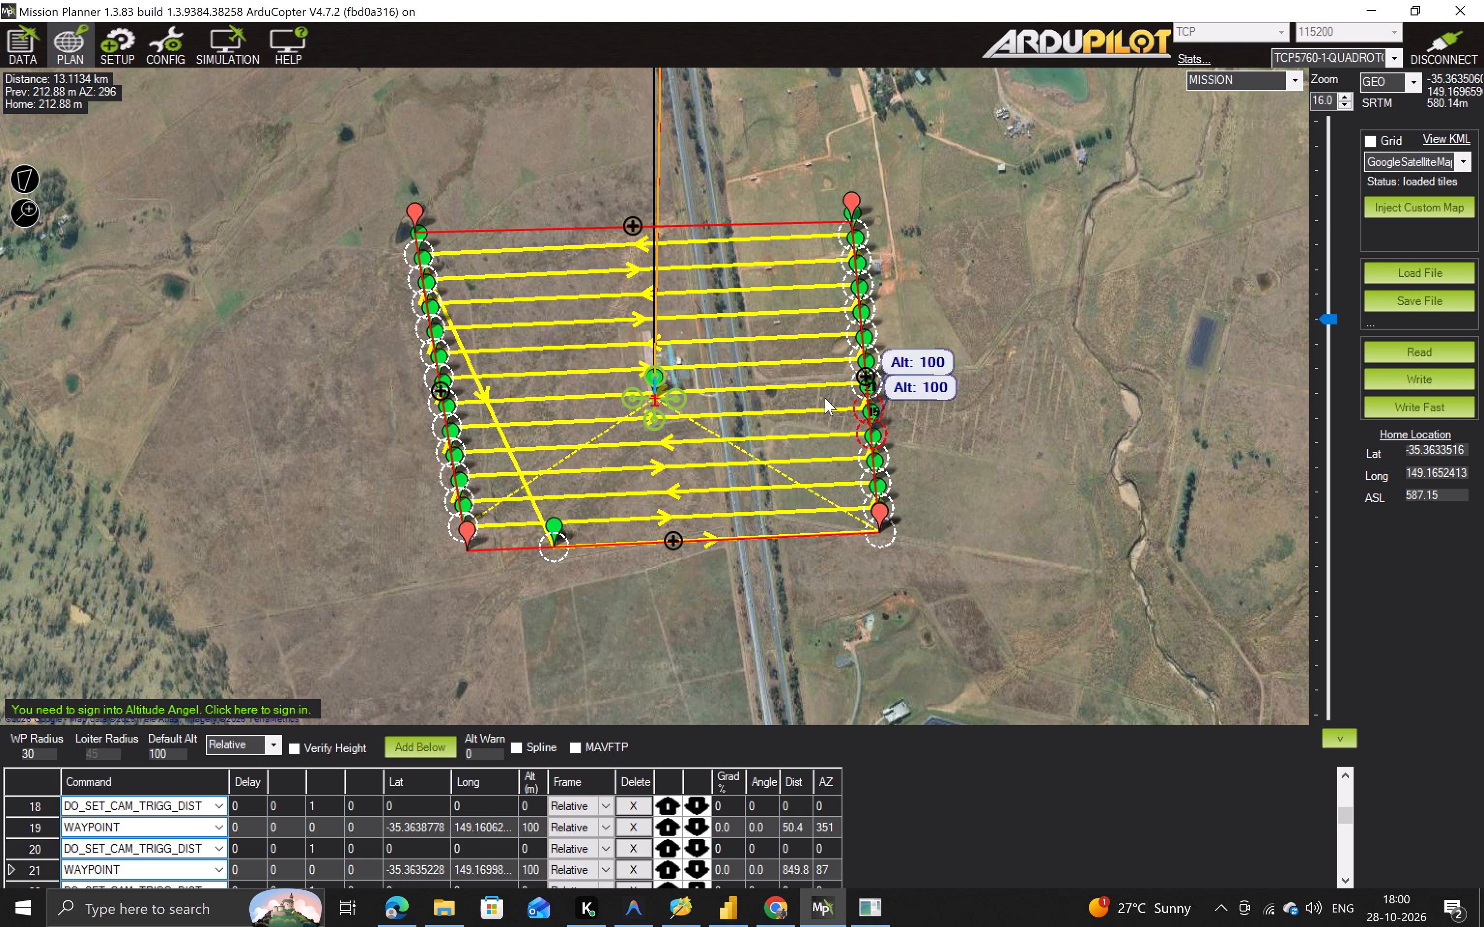
Launch a Multirotor simulation using the Latest (Dev) release.
click(226, 34)
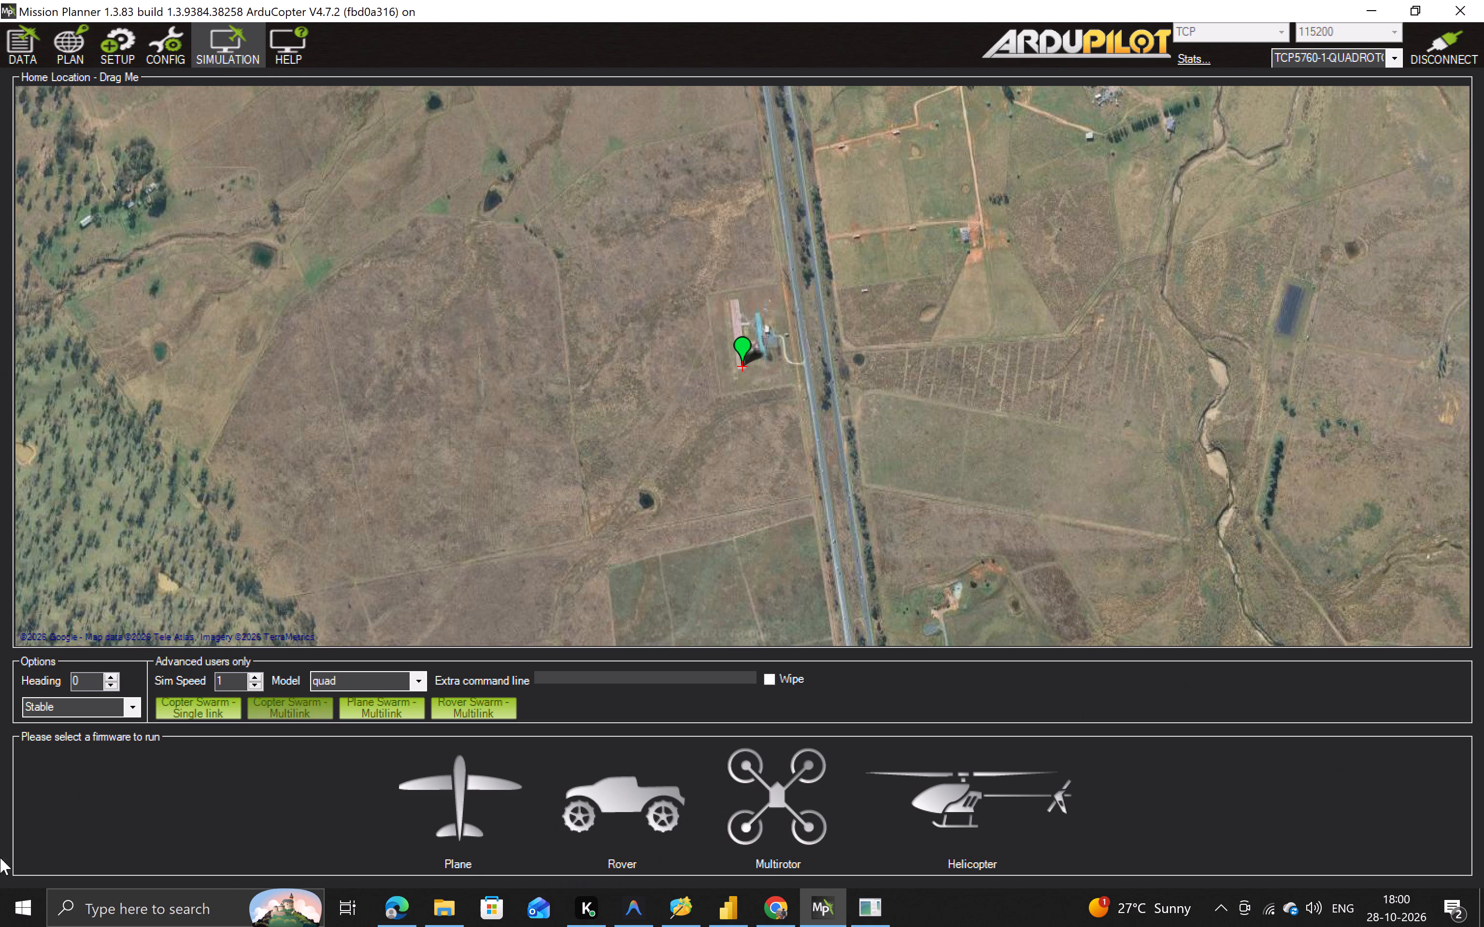
click(134, 704)
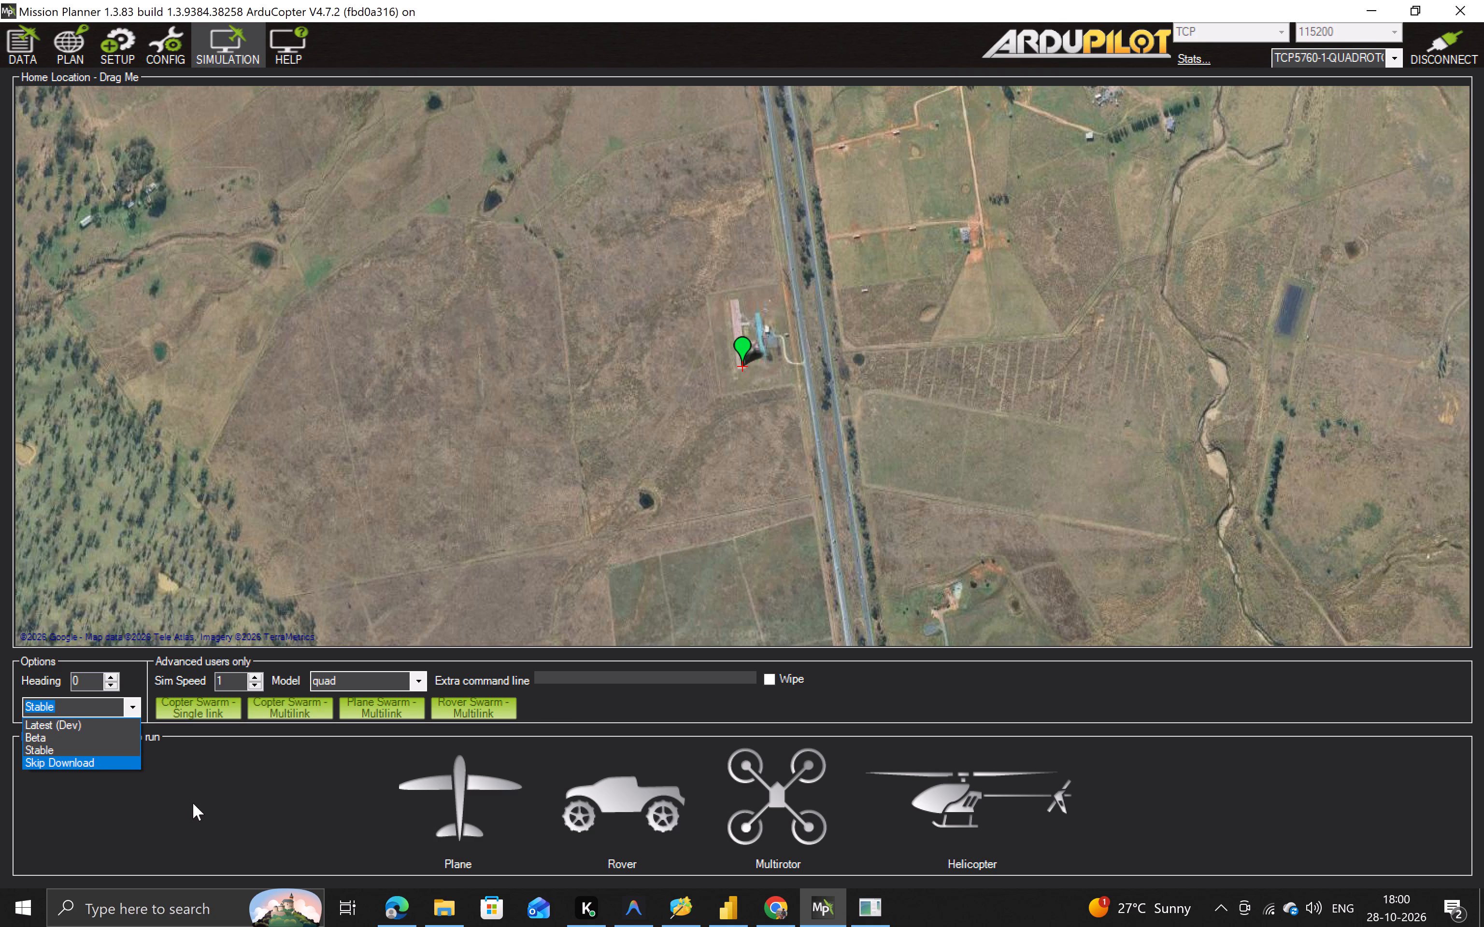
click(96, 714)
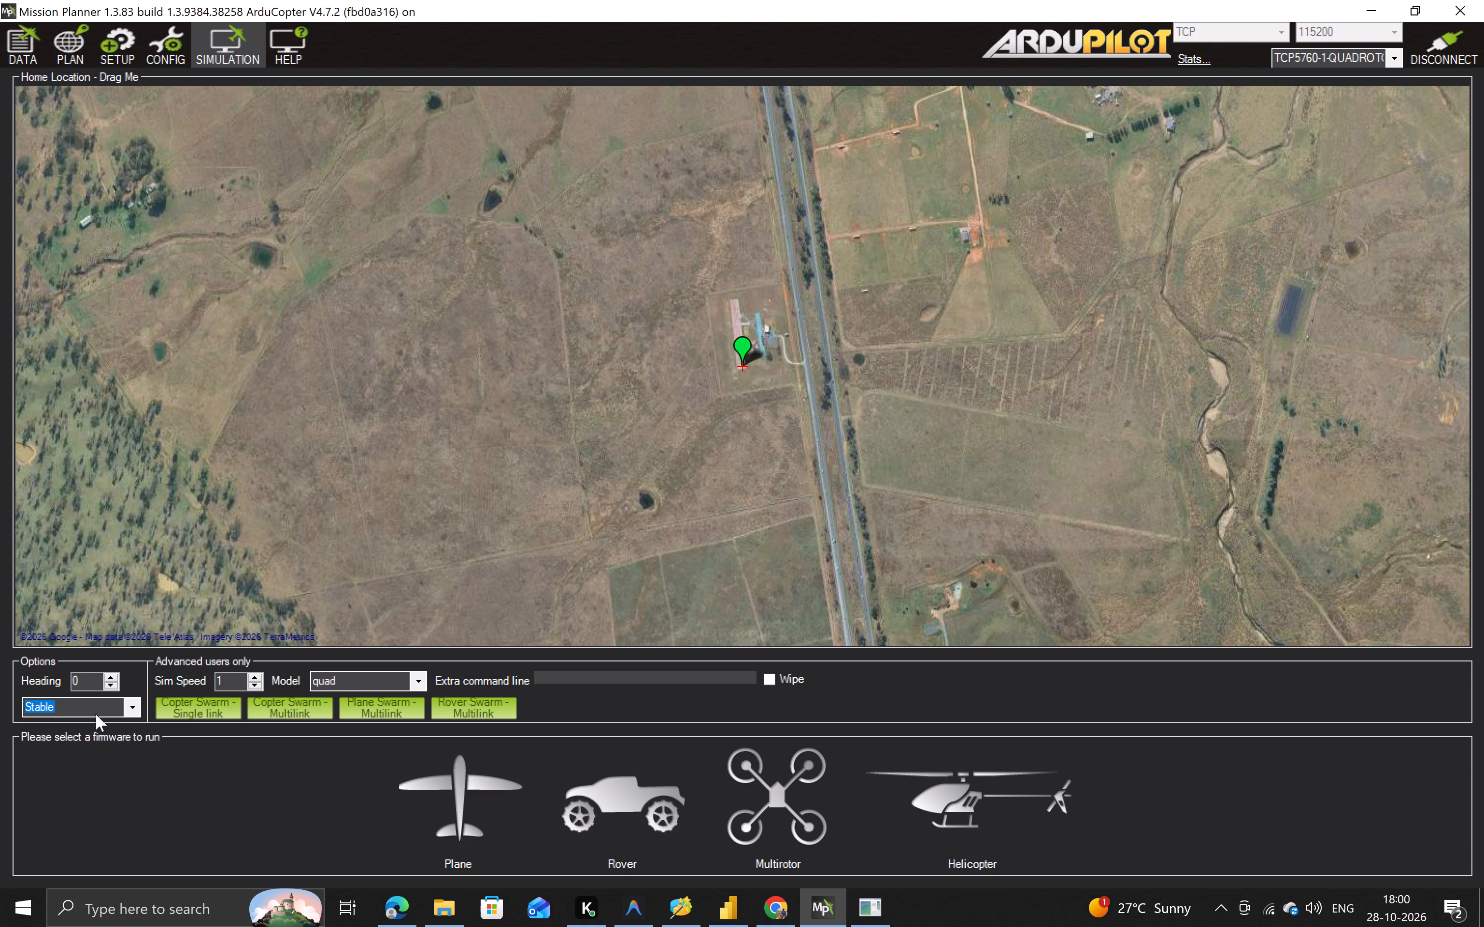
click(131, 715)
click(71, 724)
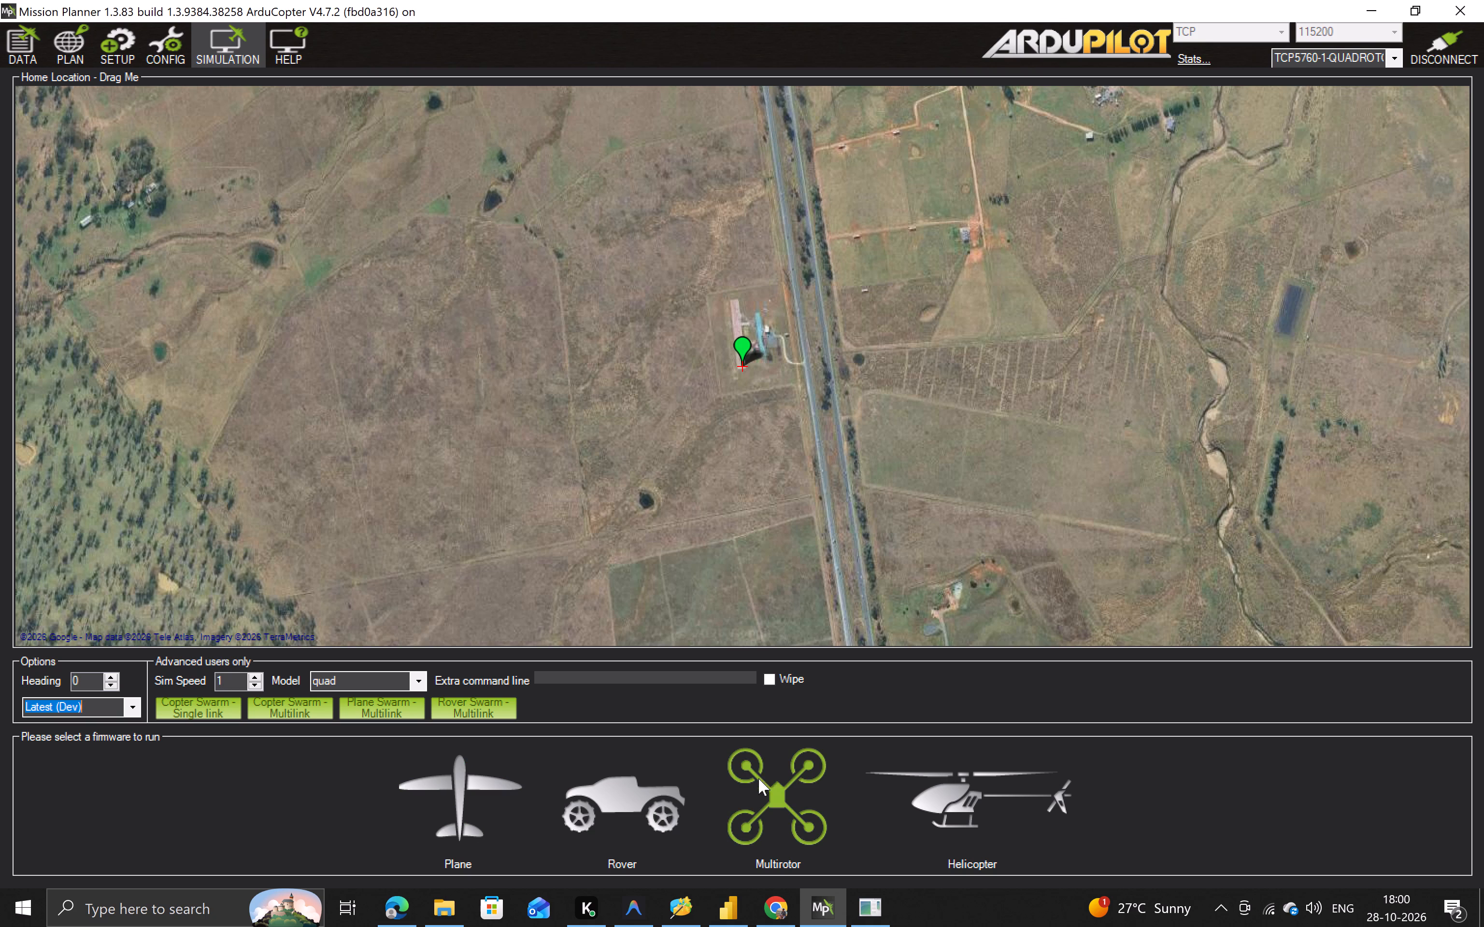
click(776, 779)
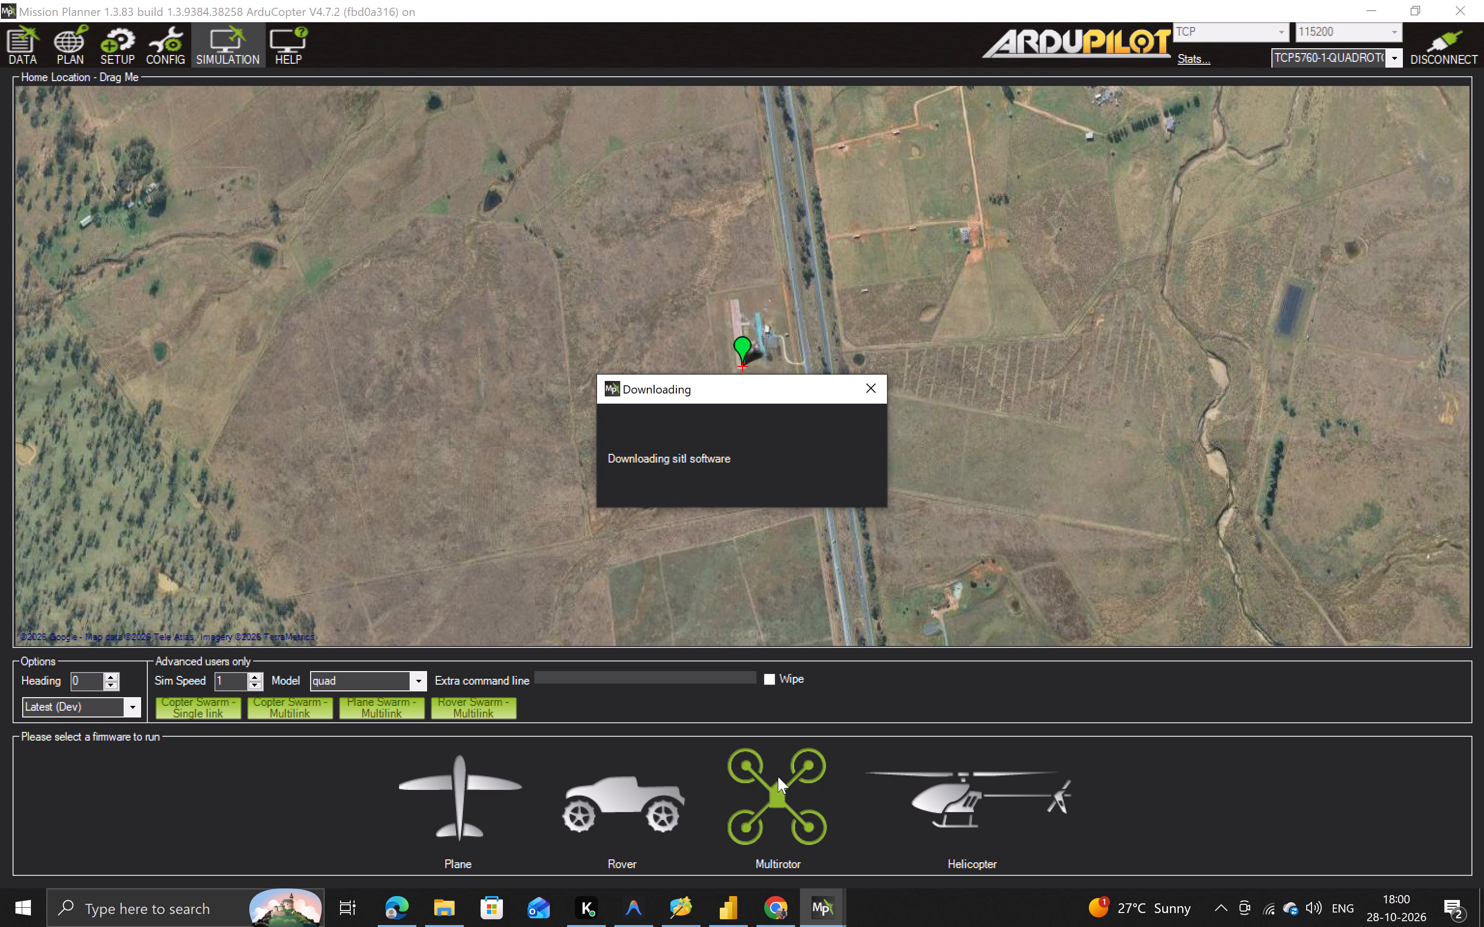
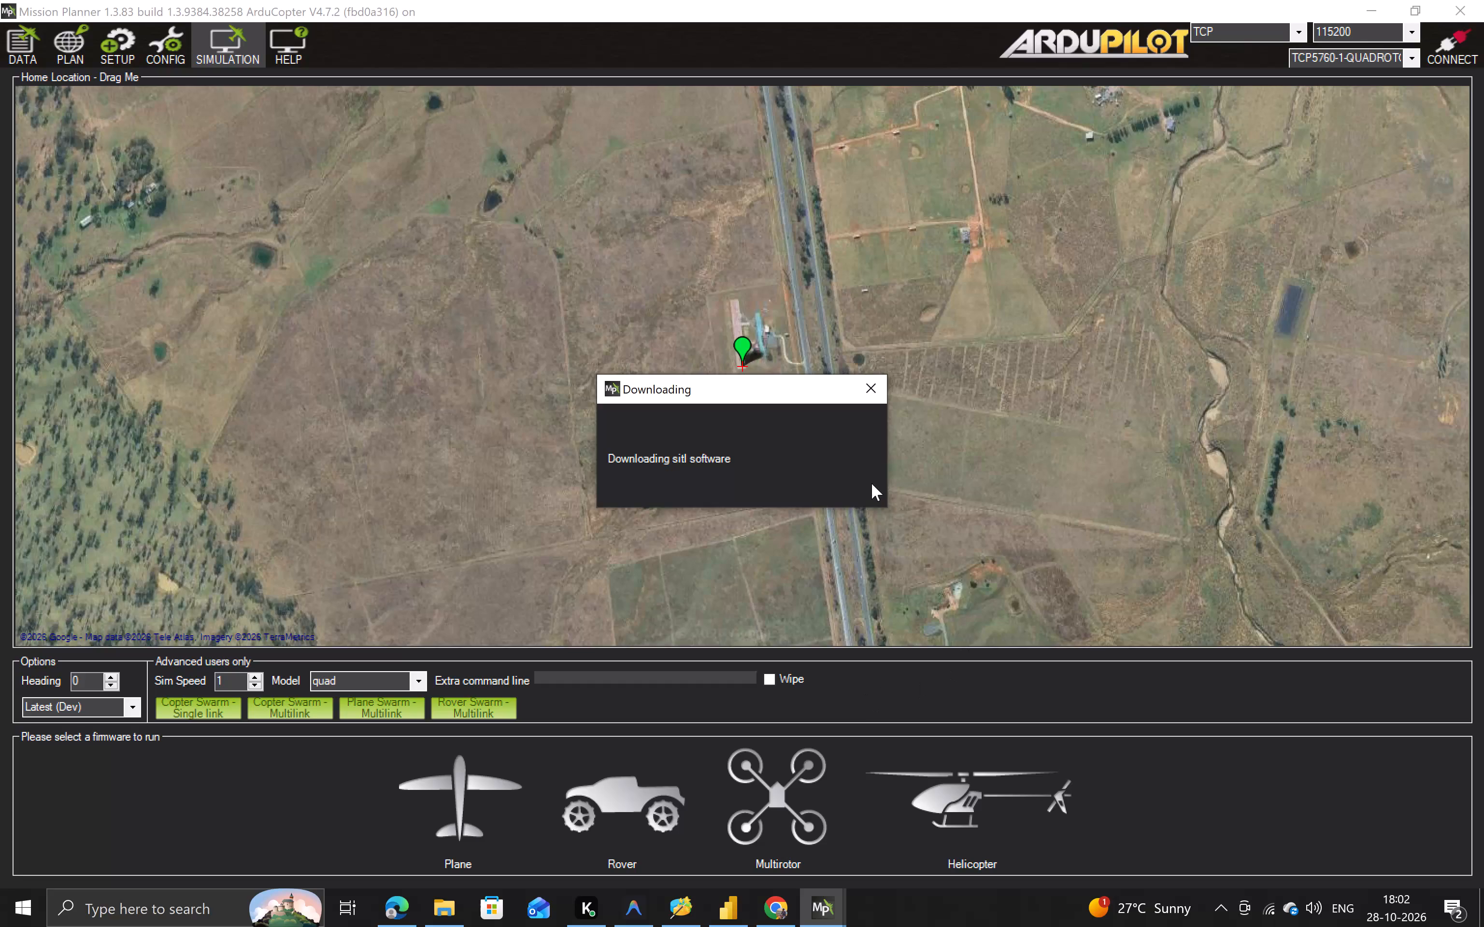
Dismiss the simulator download window and bring up the simulated quadcopter's vehicle actions in the flight data view.
click(869, 386)
click(27, 51)
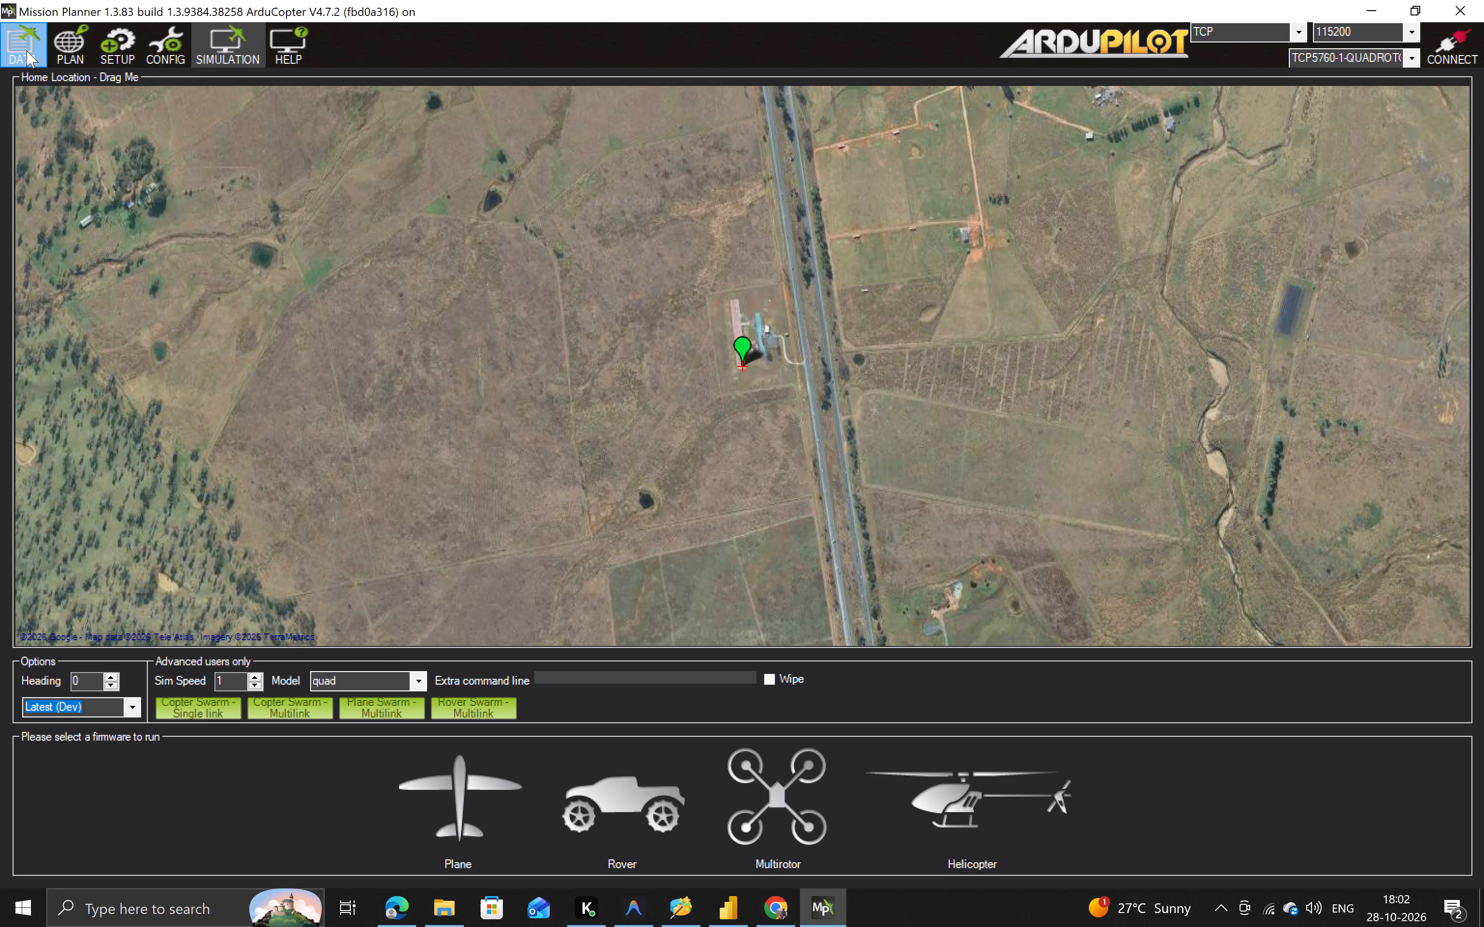
click(51, 44)
click(15, 41)
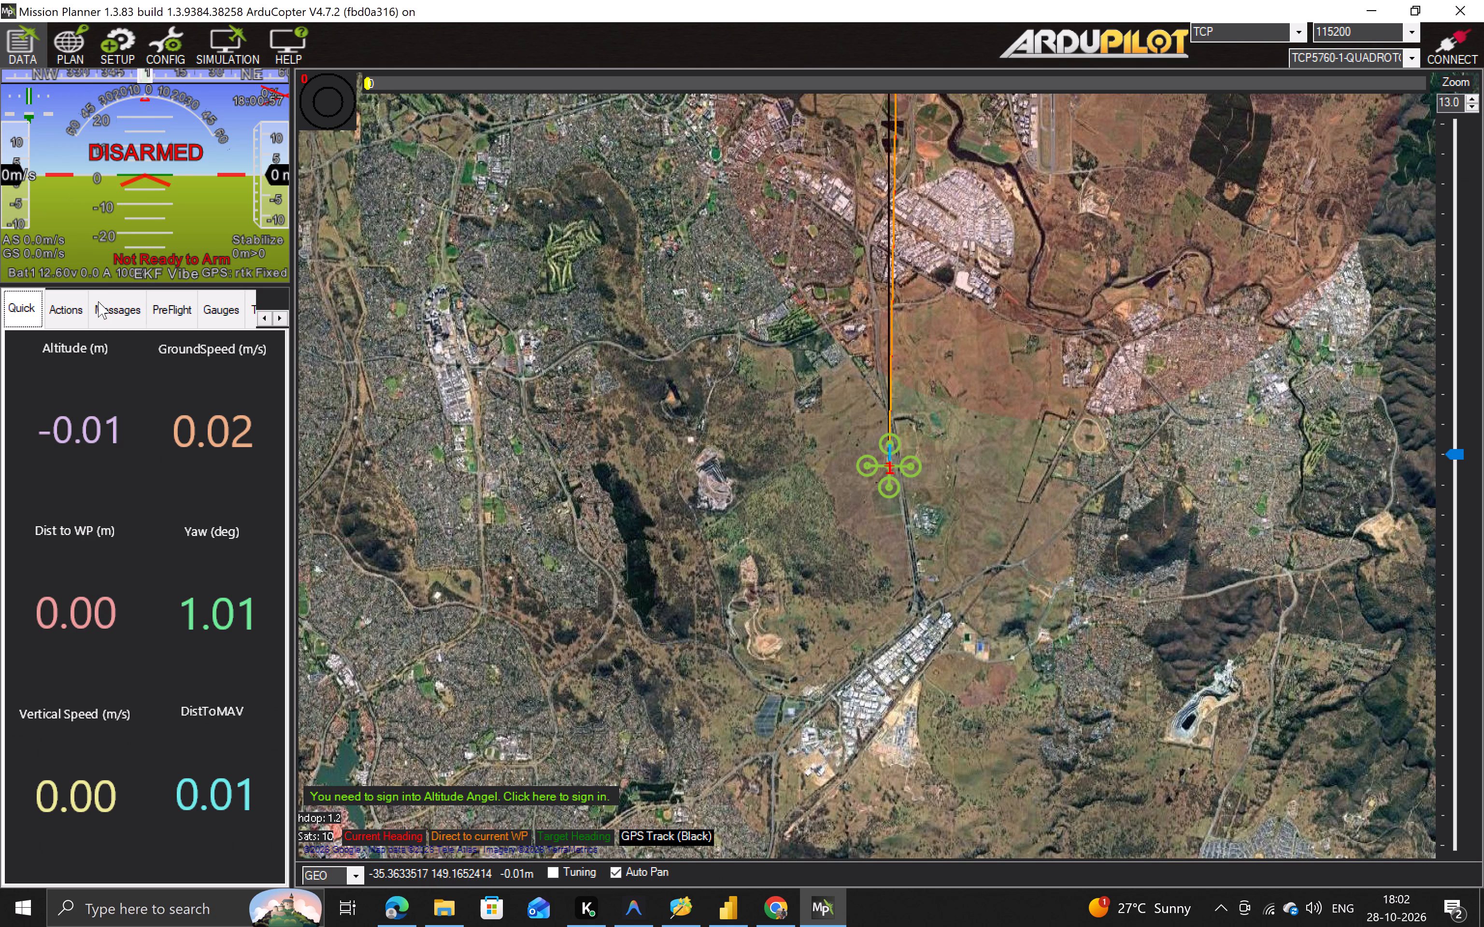
click(73, 308)
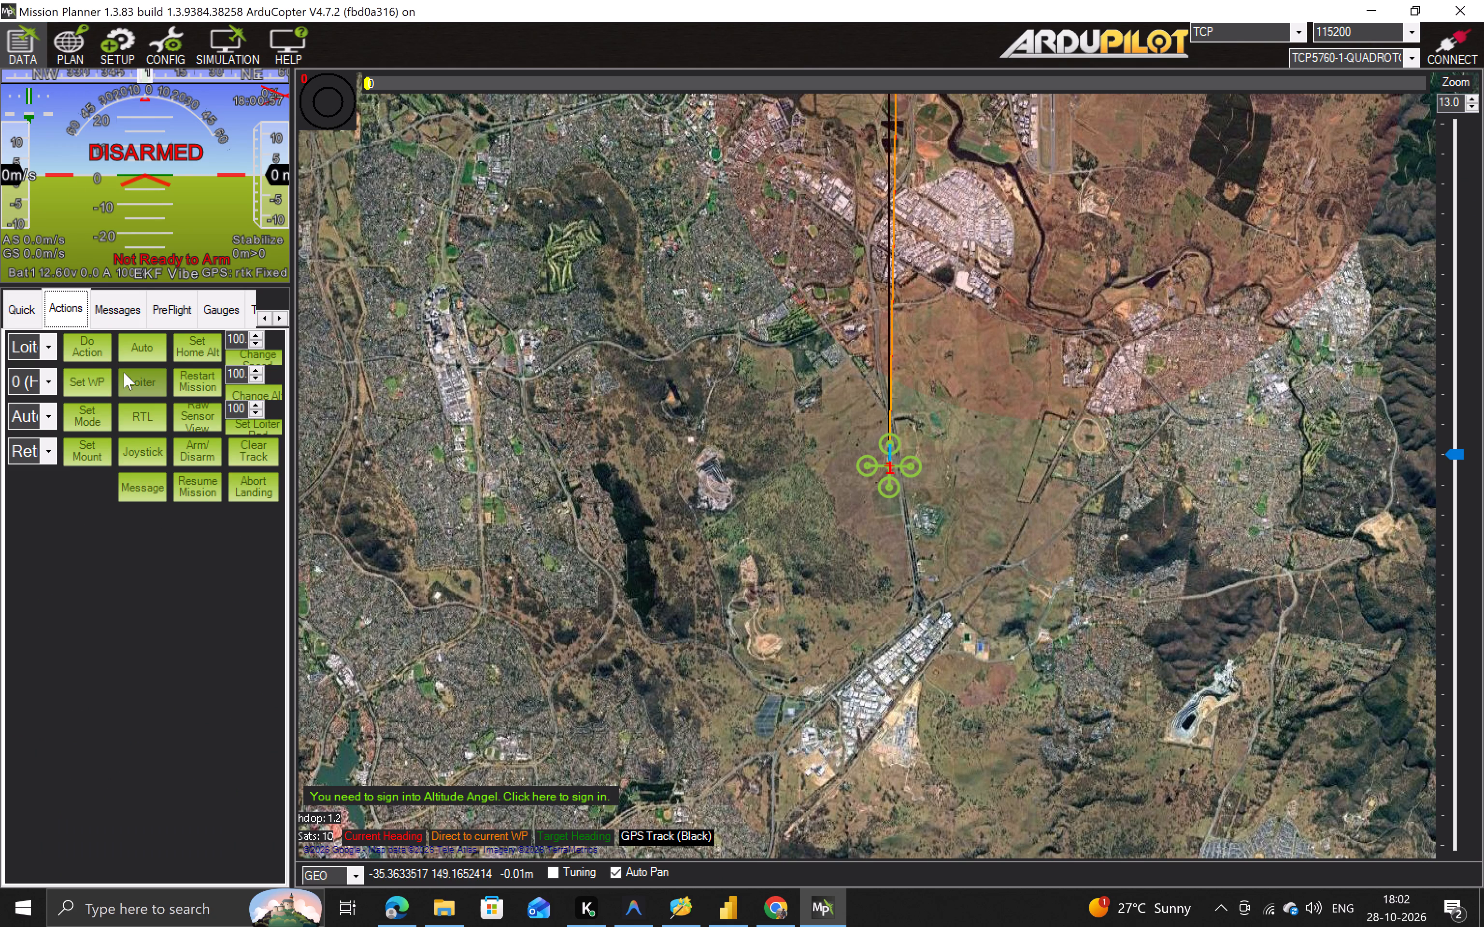
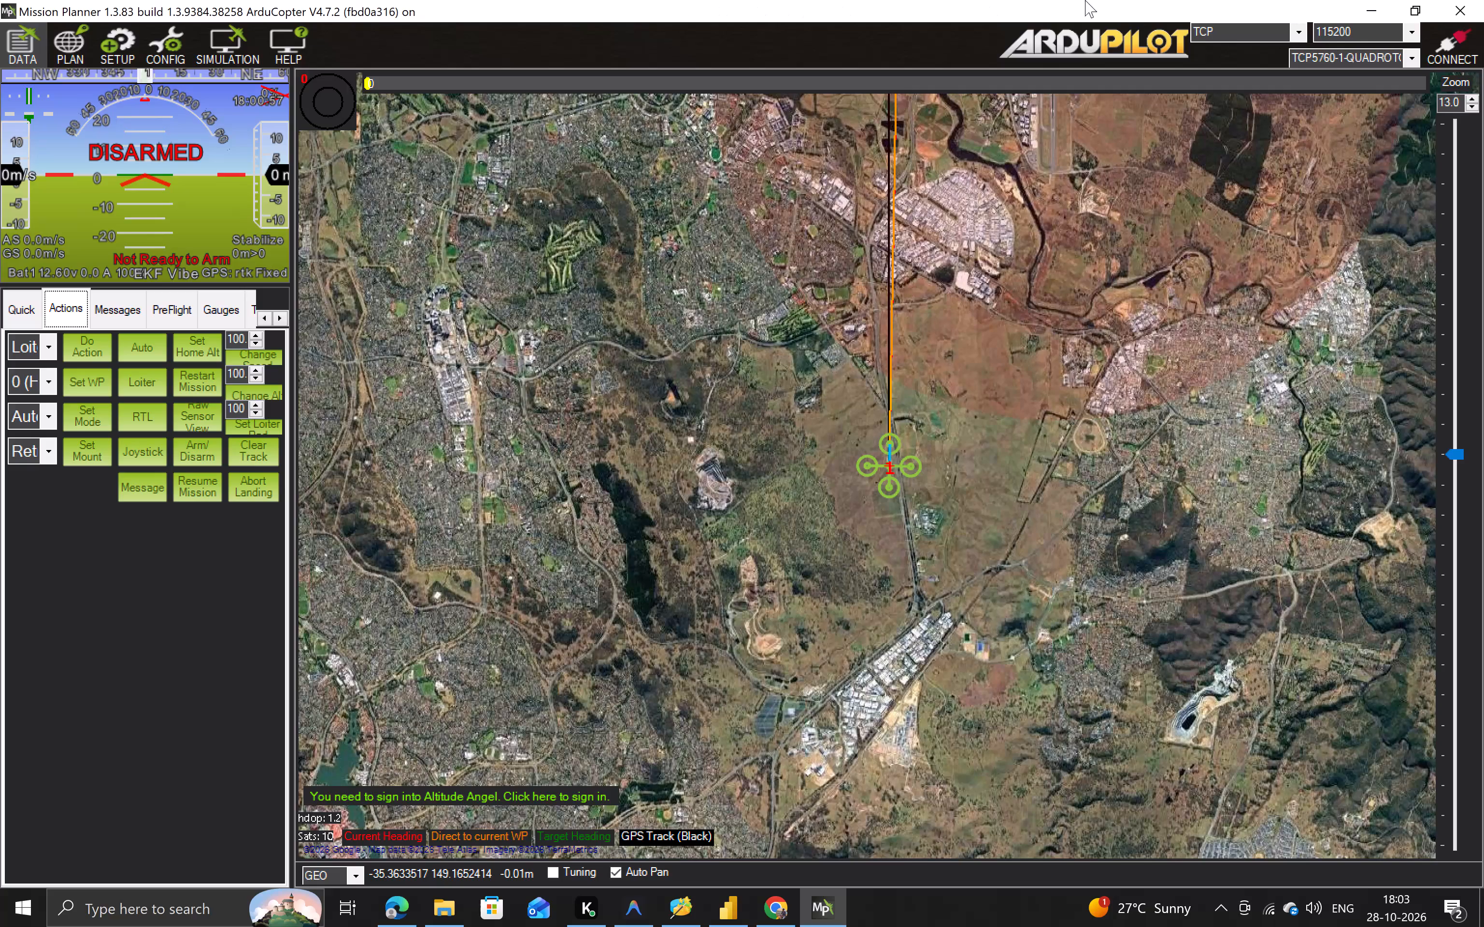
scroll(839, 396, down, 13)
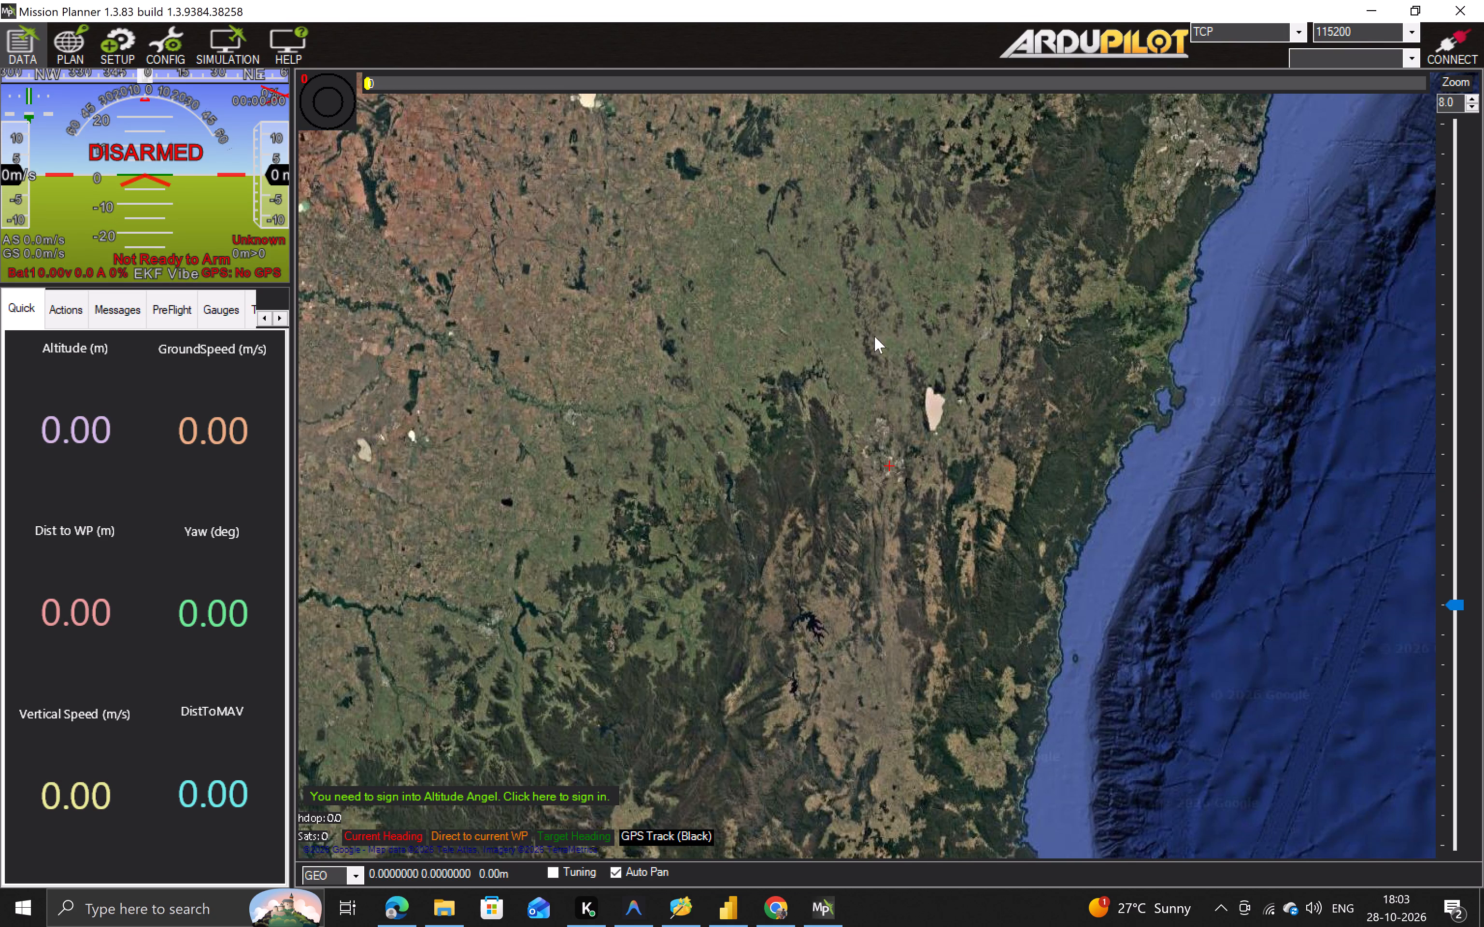
Return to the simulation setup, where the home location, simulator options and vehicle firmware are chosen.
click(207, 50)
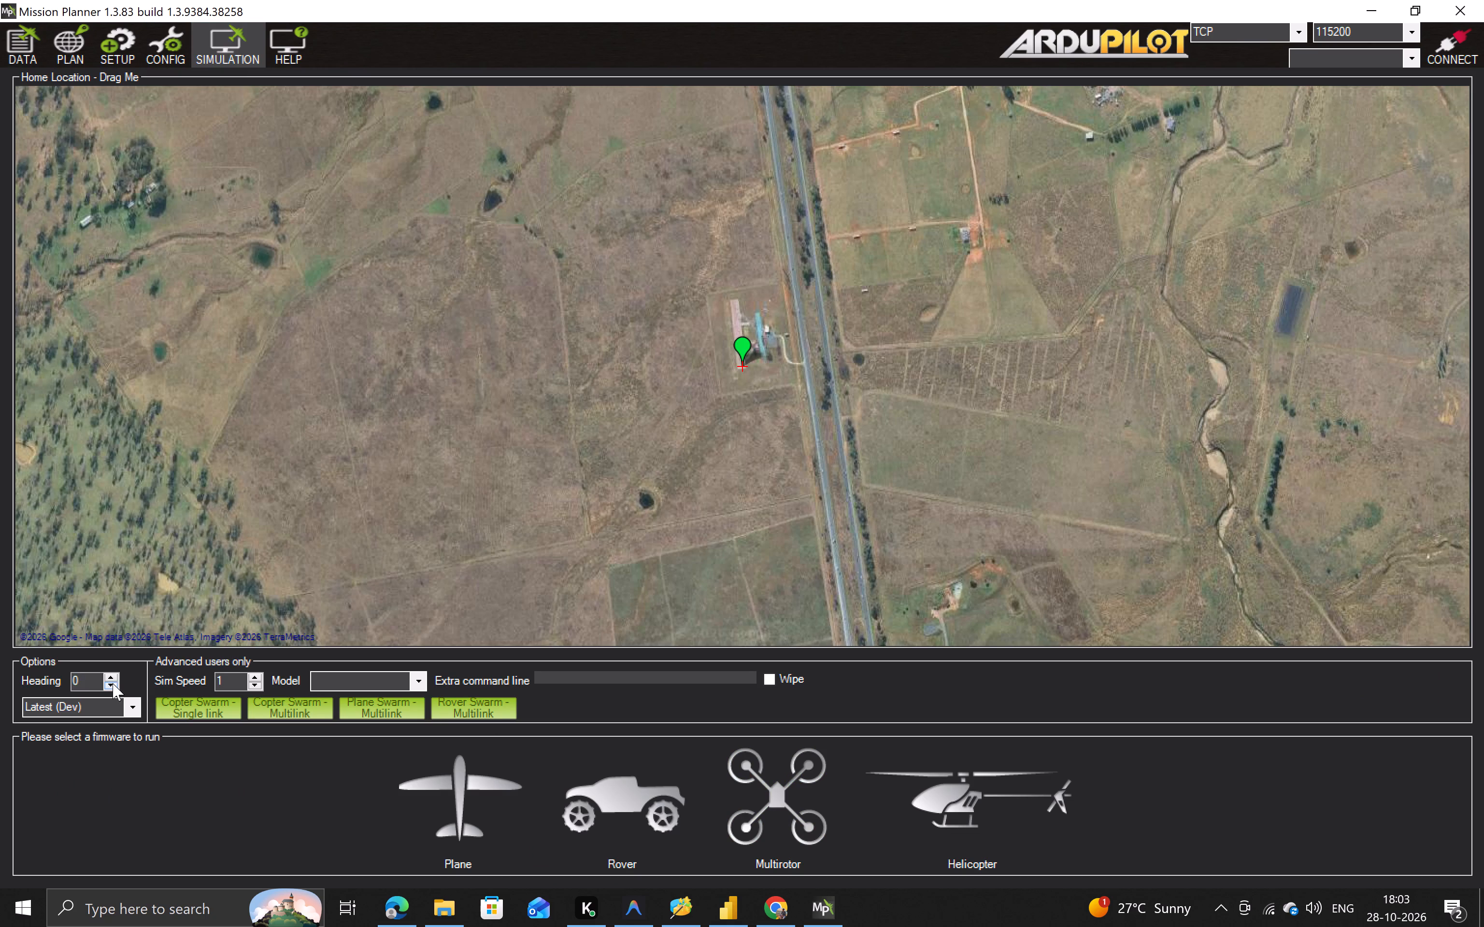
Start a multirotor simulation using the Stable firmware release and the quad model.
click(137, 704)
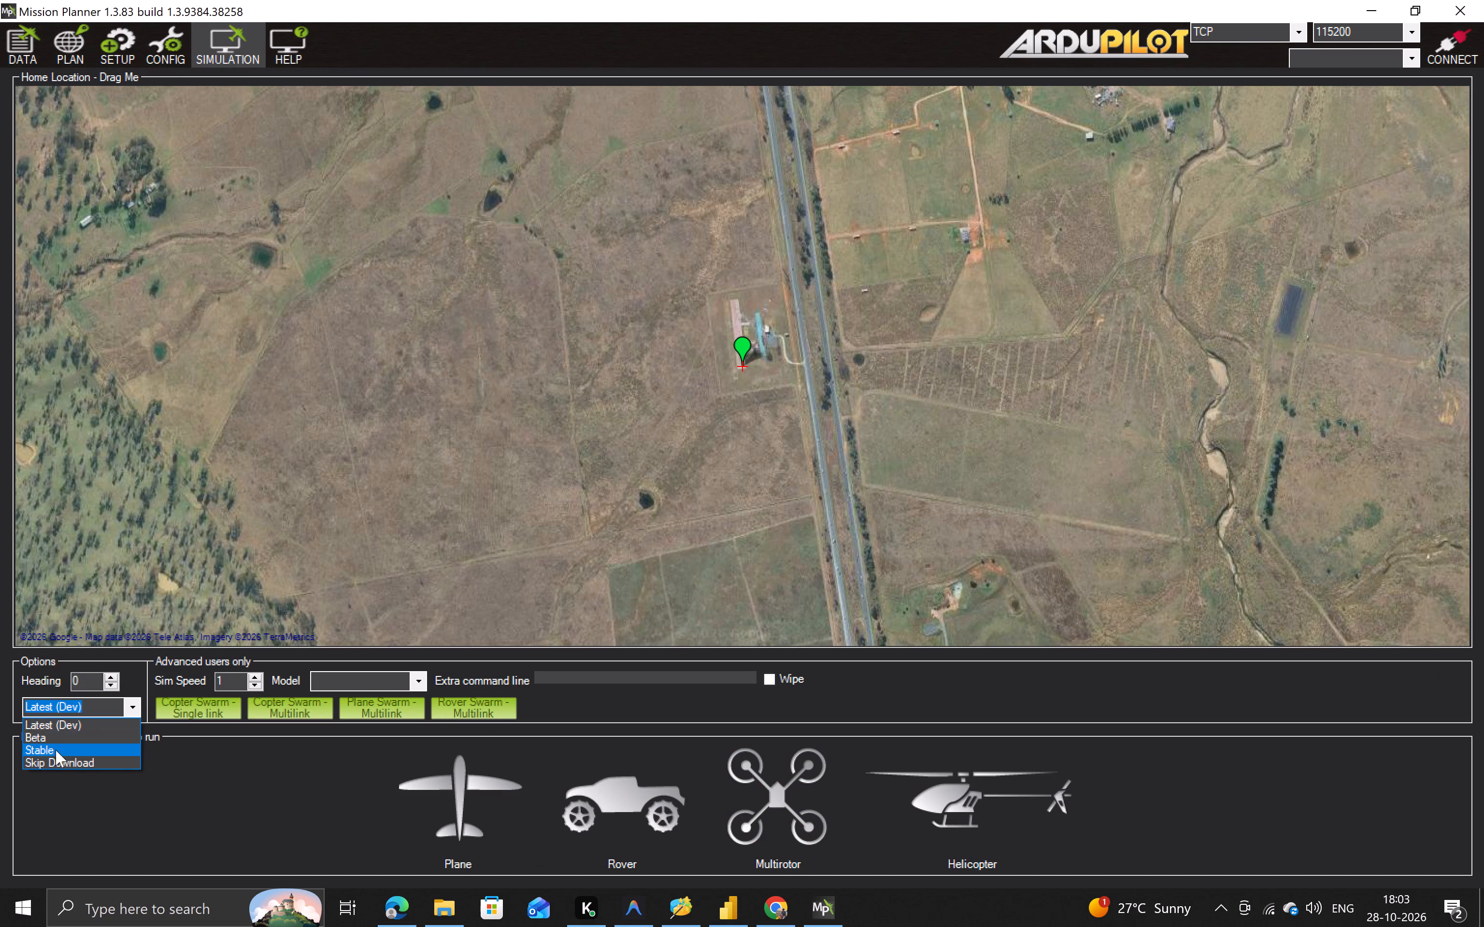
click(56, 750)
click(420, 677)
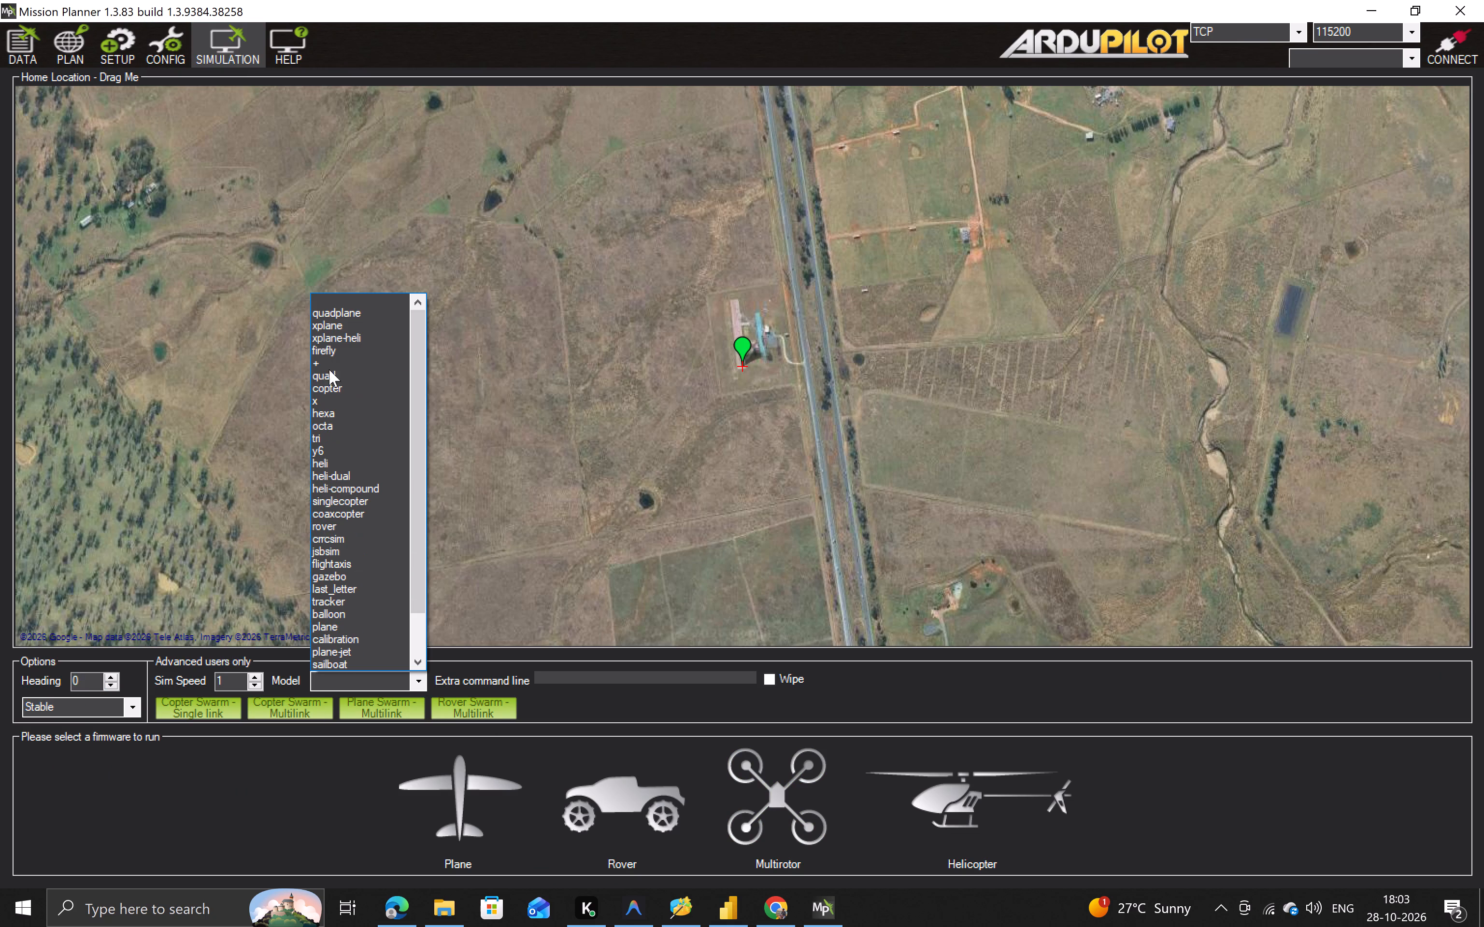
click(331, 377)
click(809, 793)
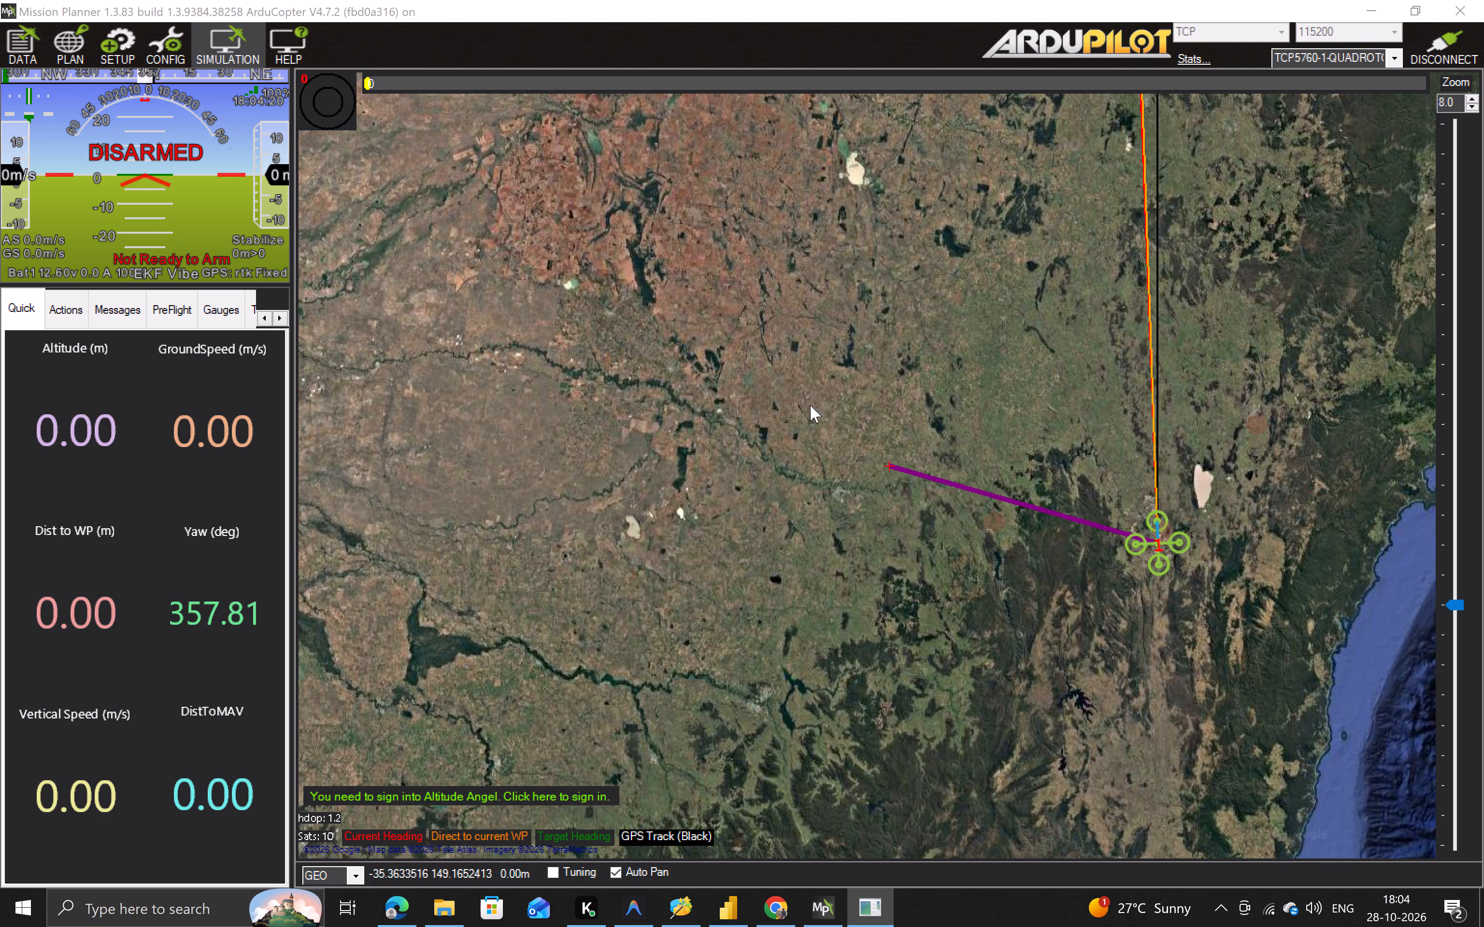
In the flight plan view, draw a four-corner polygon on the map enclosing the home location and the quadcopter.
click(75, 50)
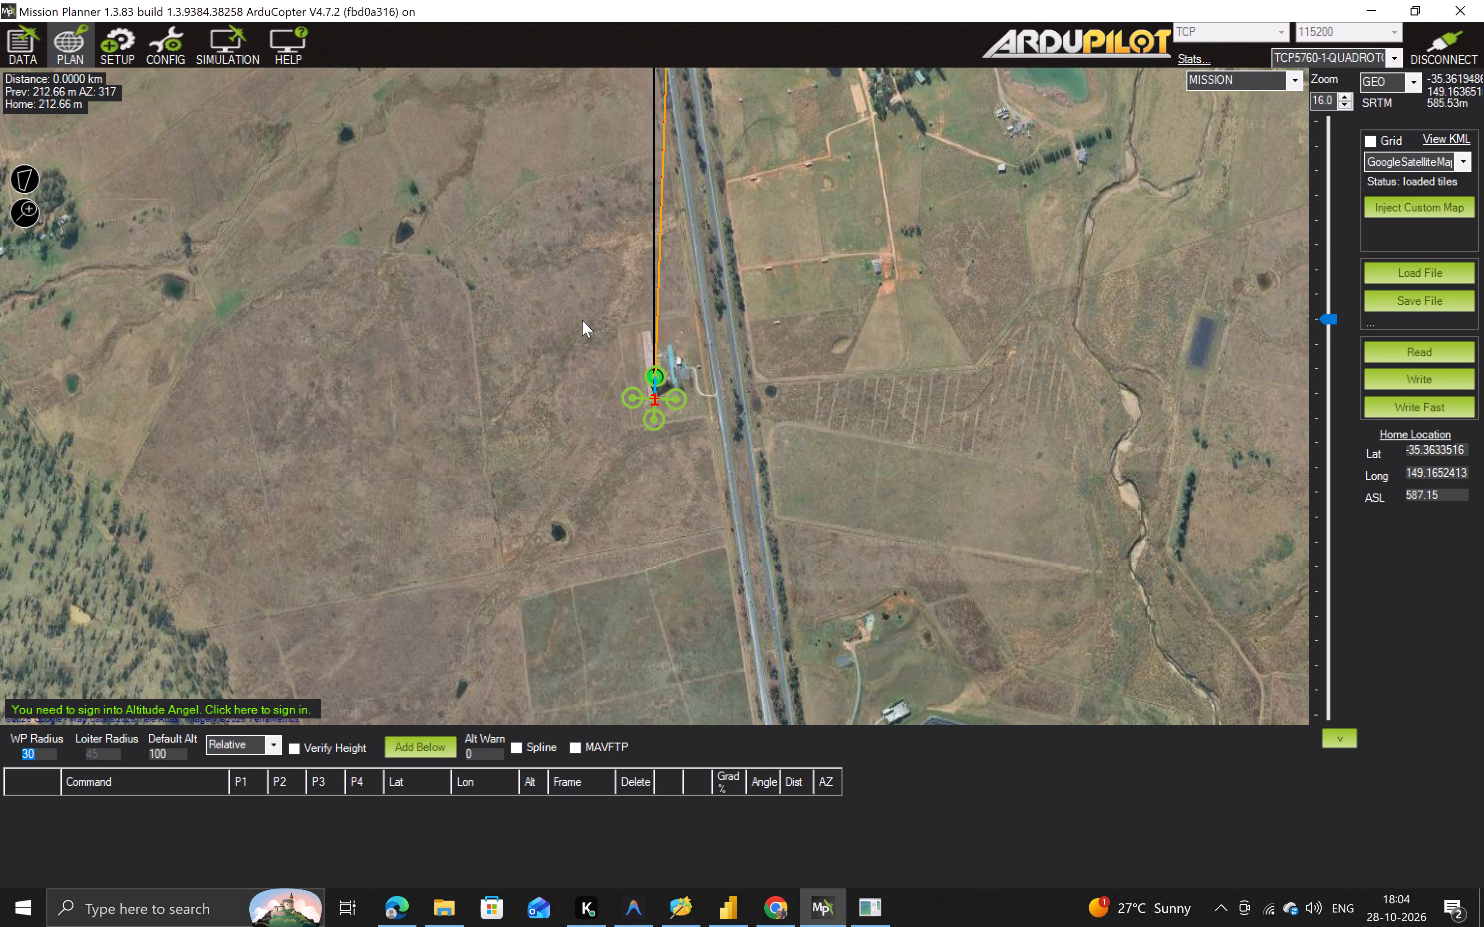
right_click(582, 320)
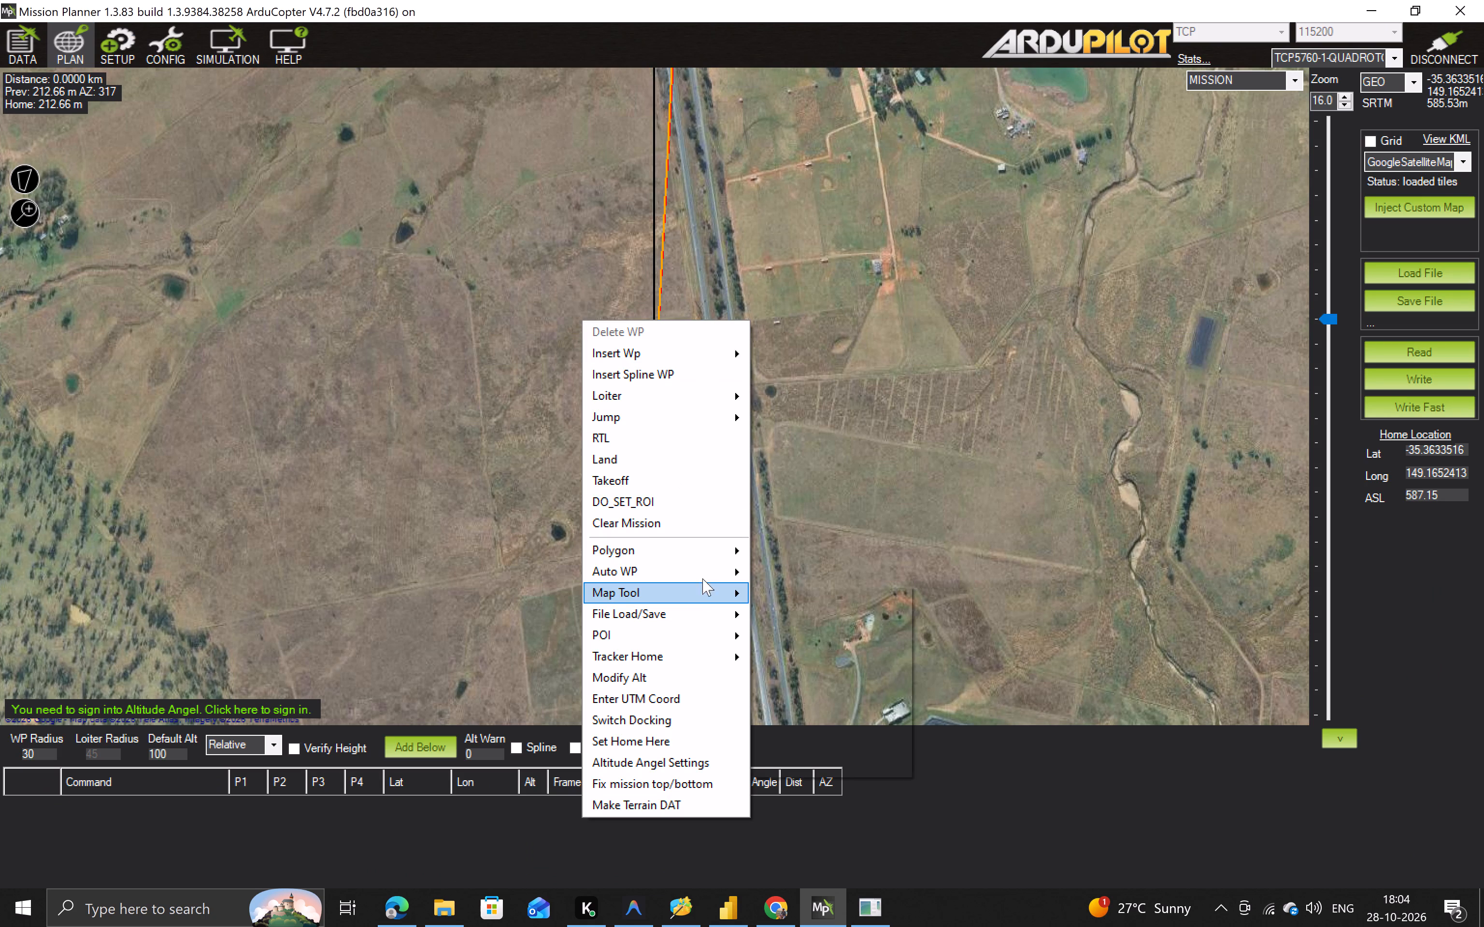
click(803, 547)
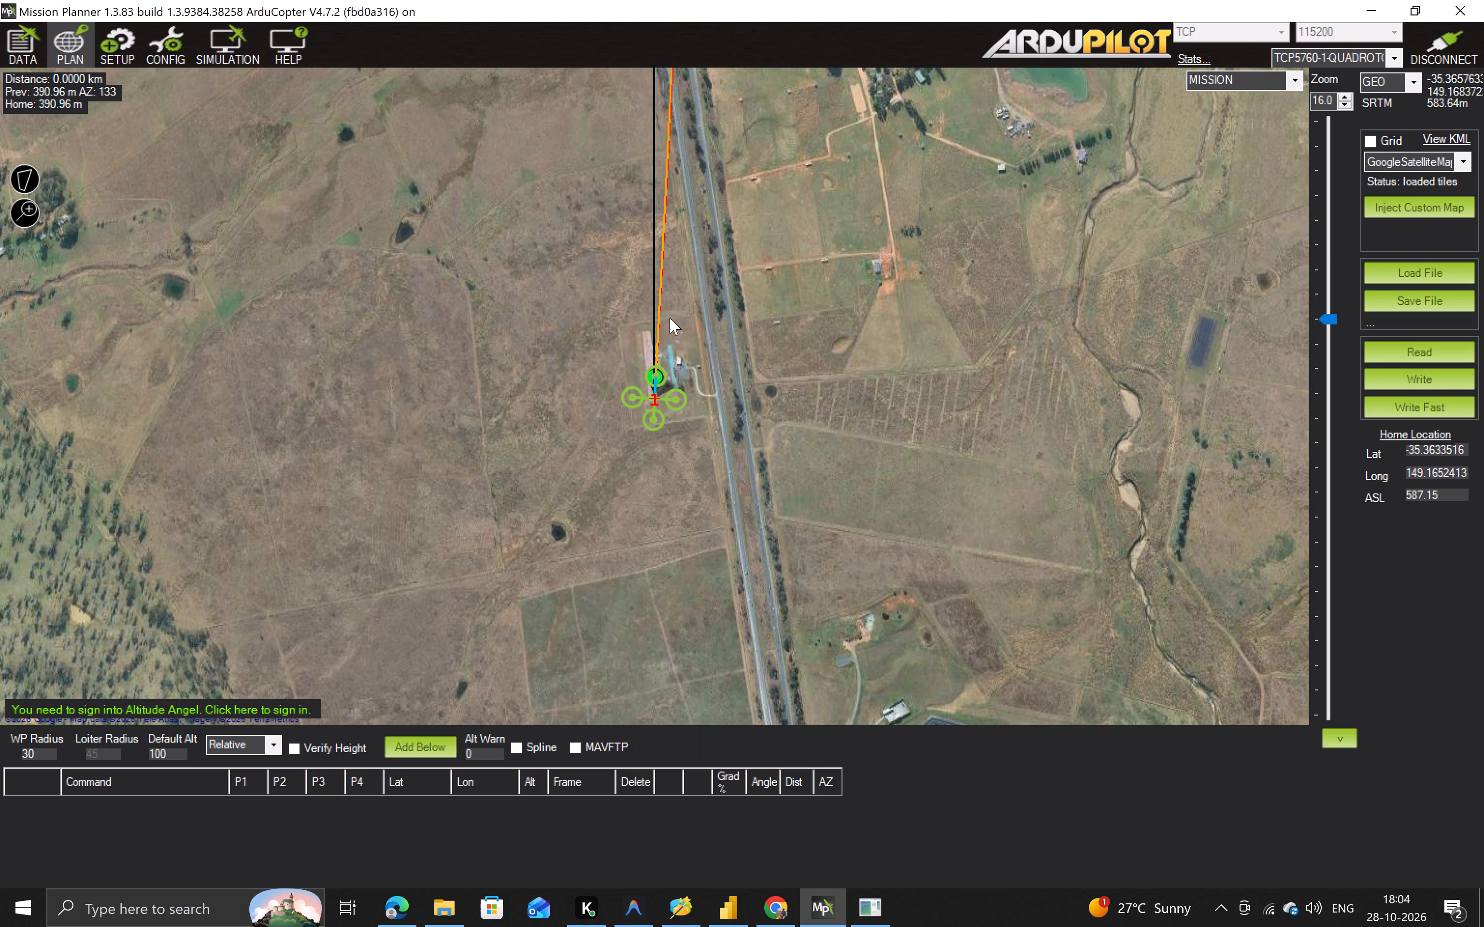
click(494, 132)
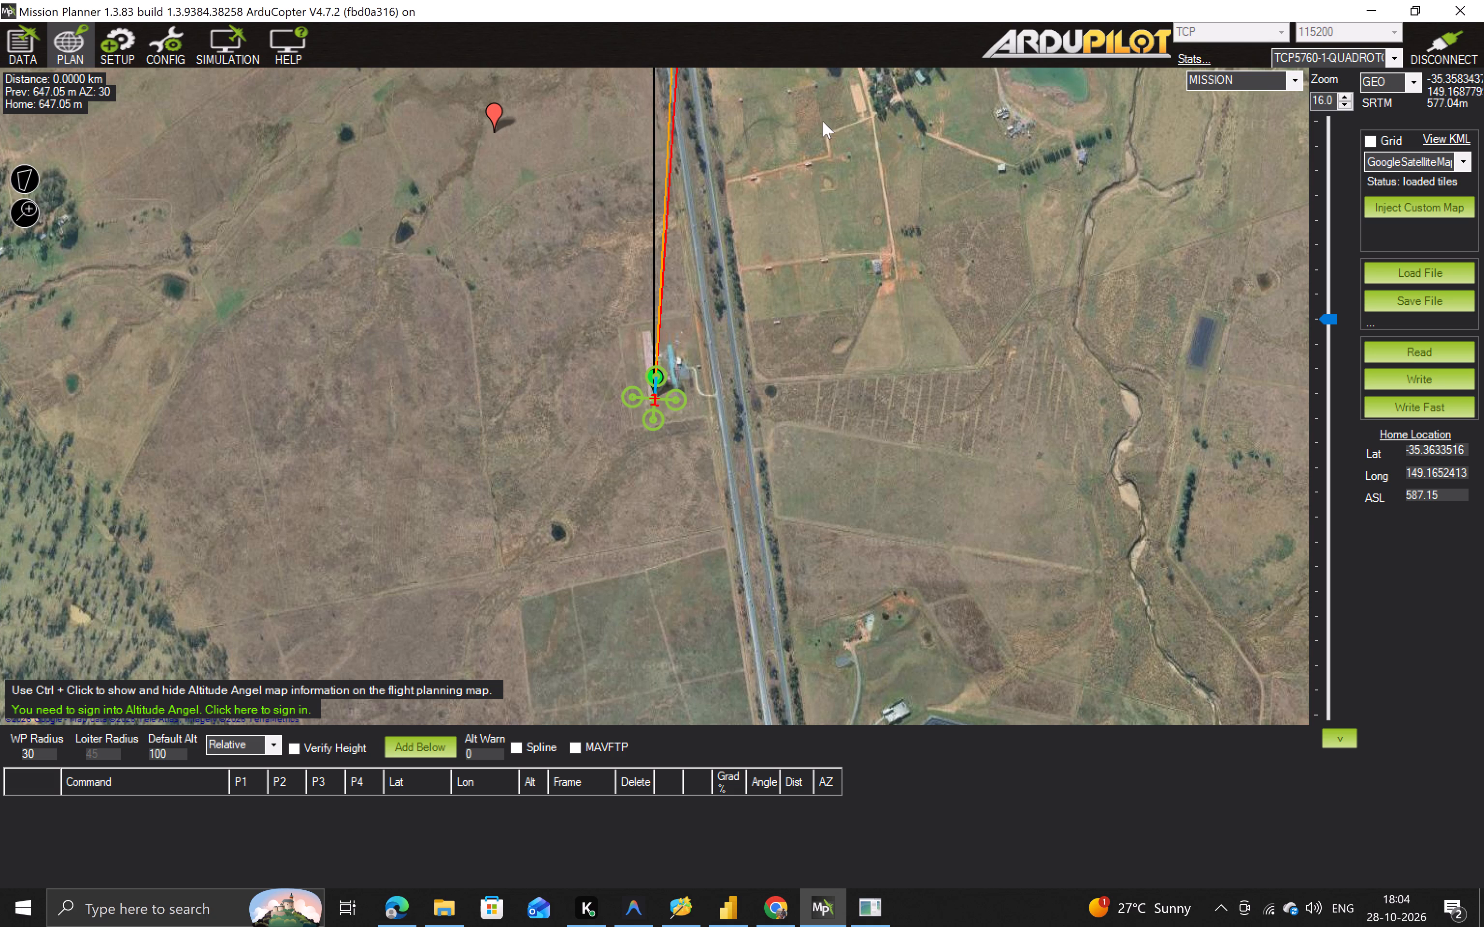
click(826, 121)
click(880, 563)
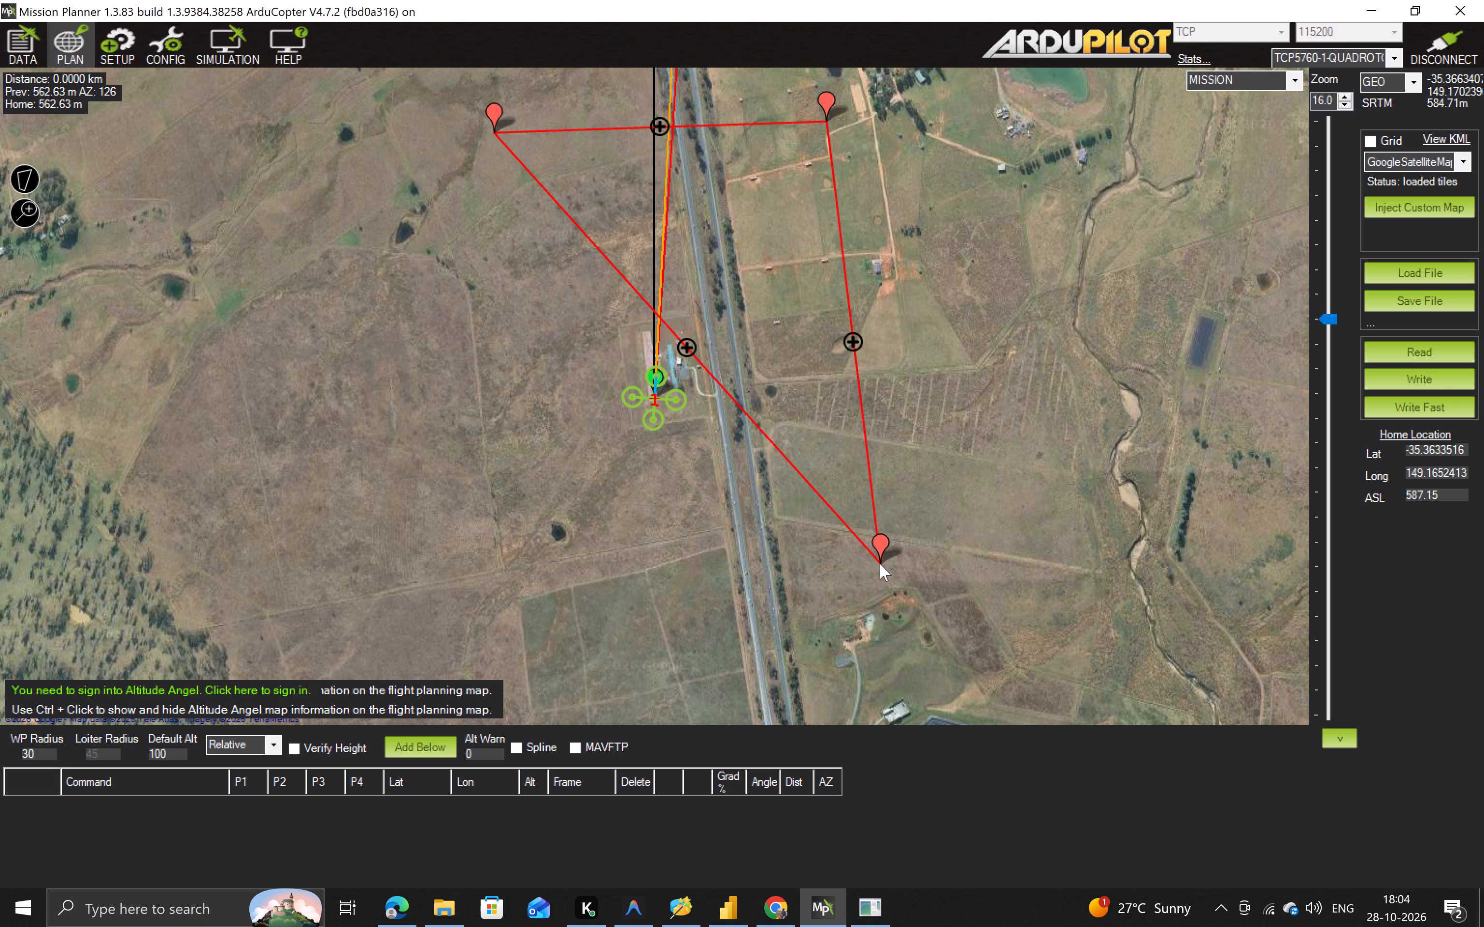
click(485, 548)
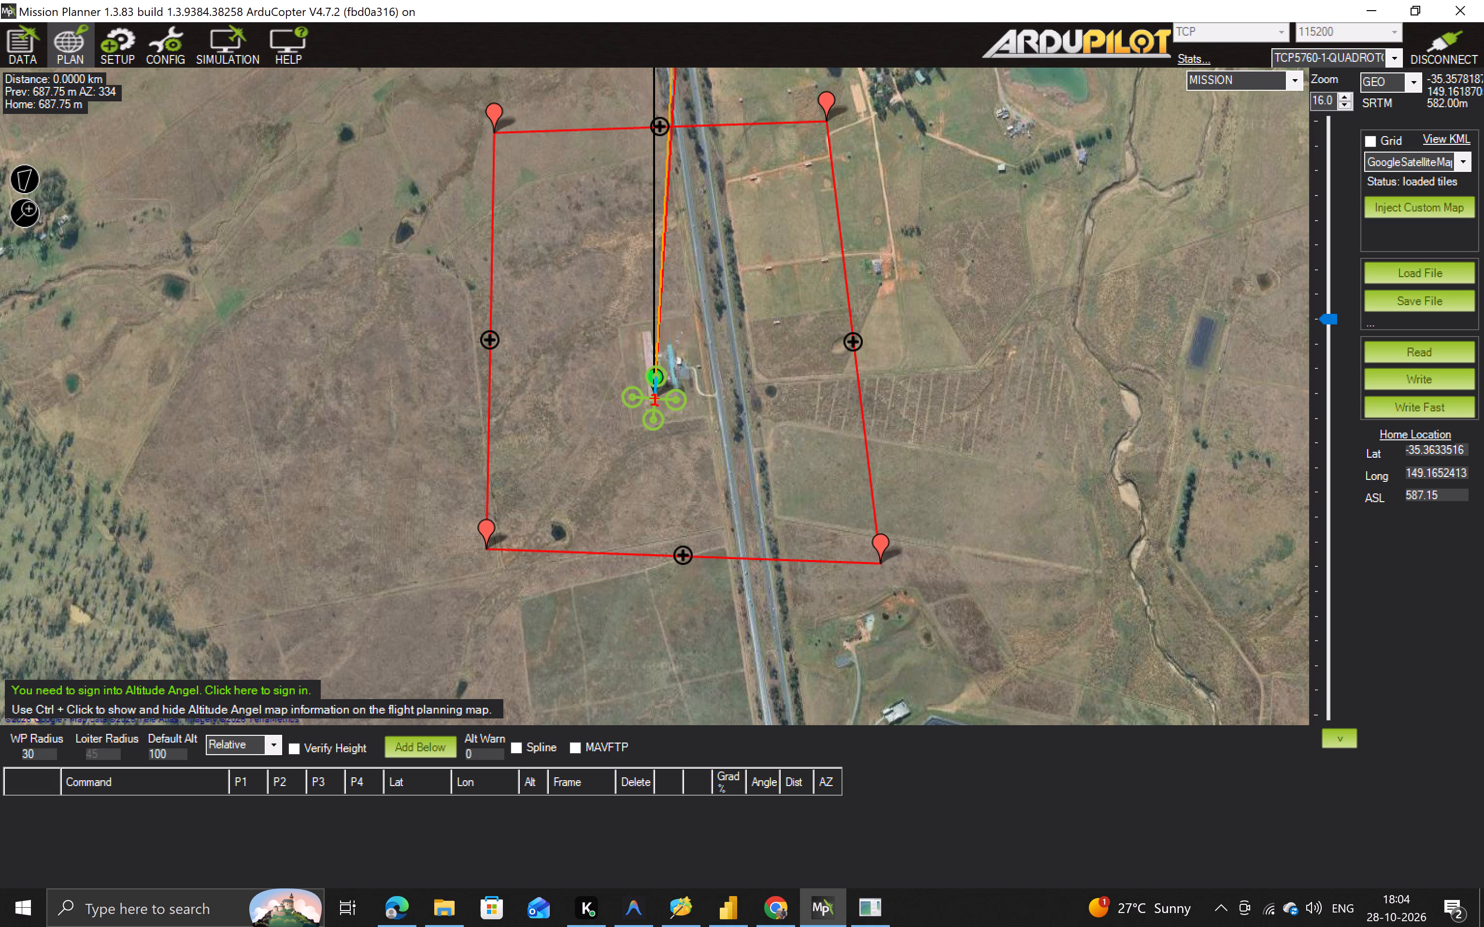
click(491, 107)
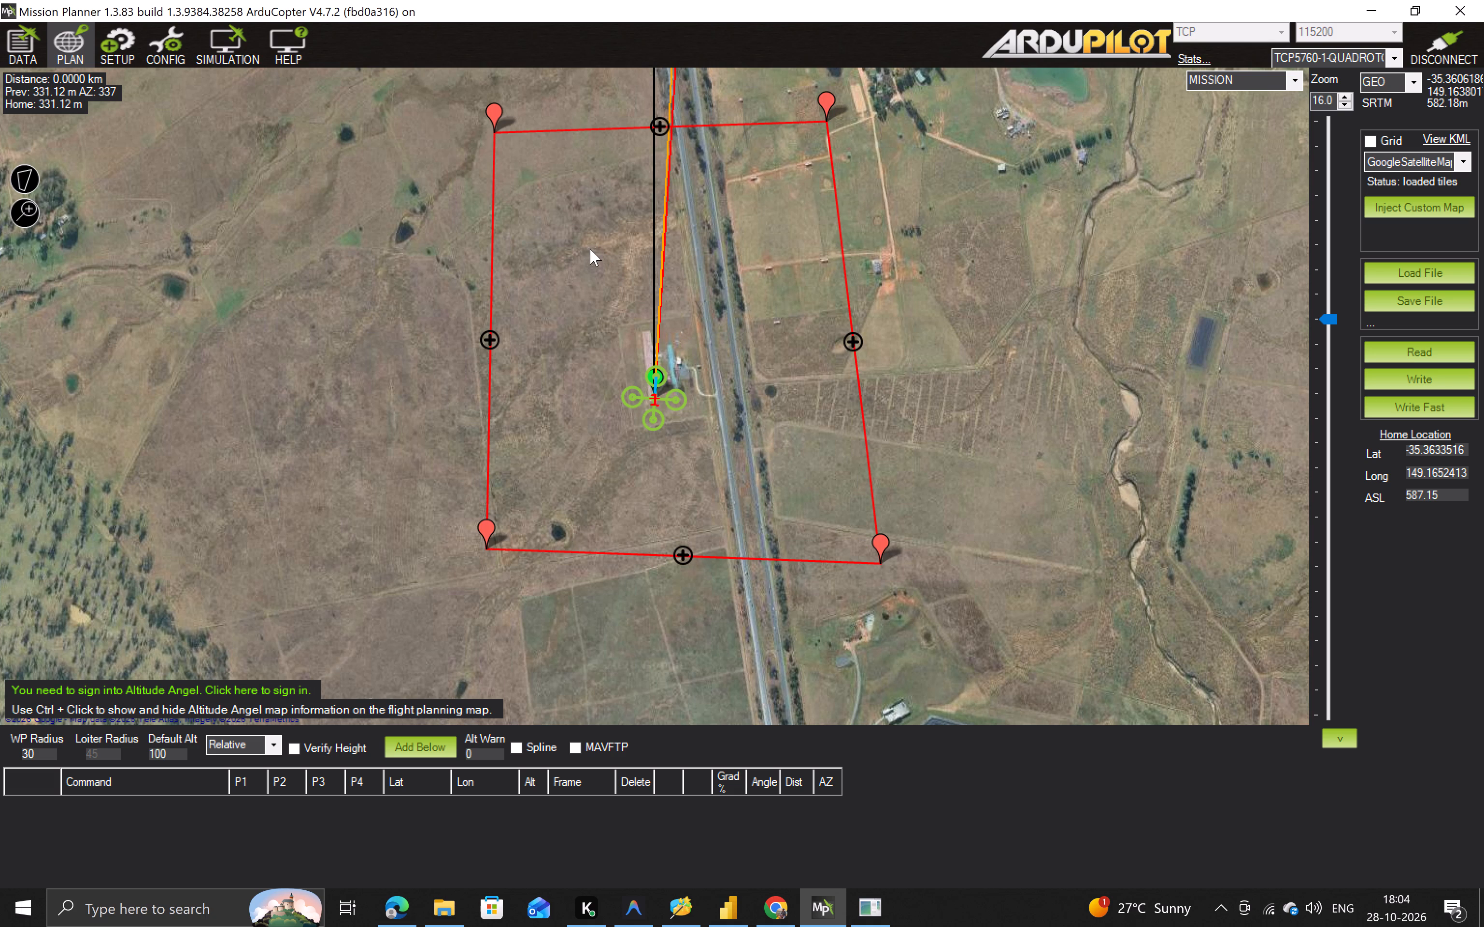
Generate a Survey (Grid) mission over the polygon and accept the default survey options.
right_click(590, 249)
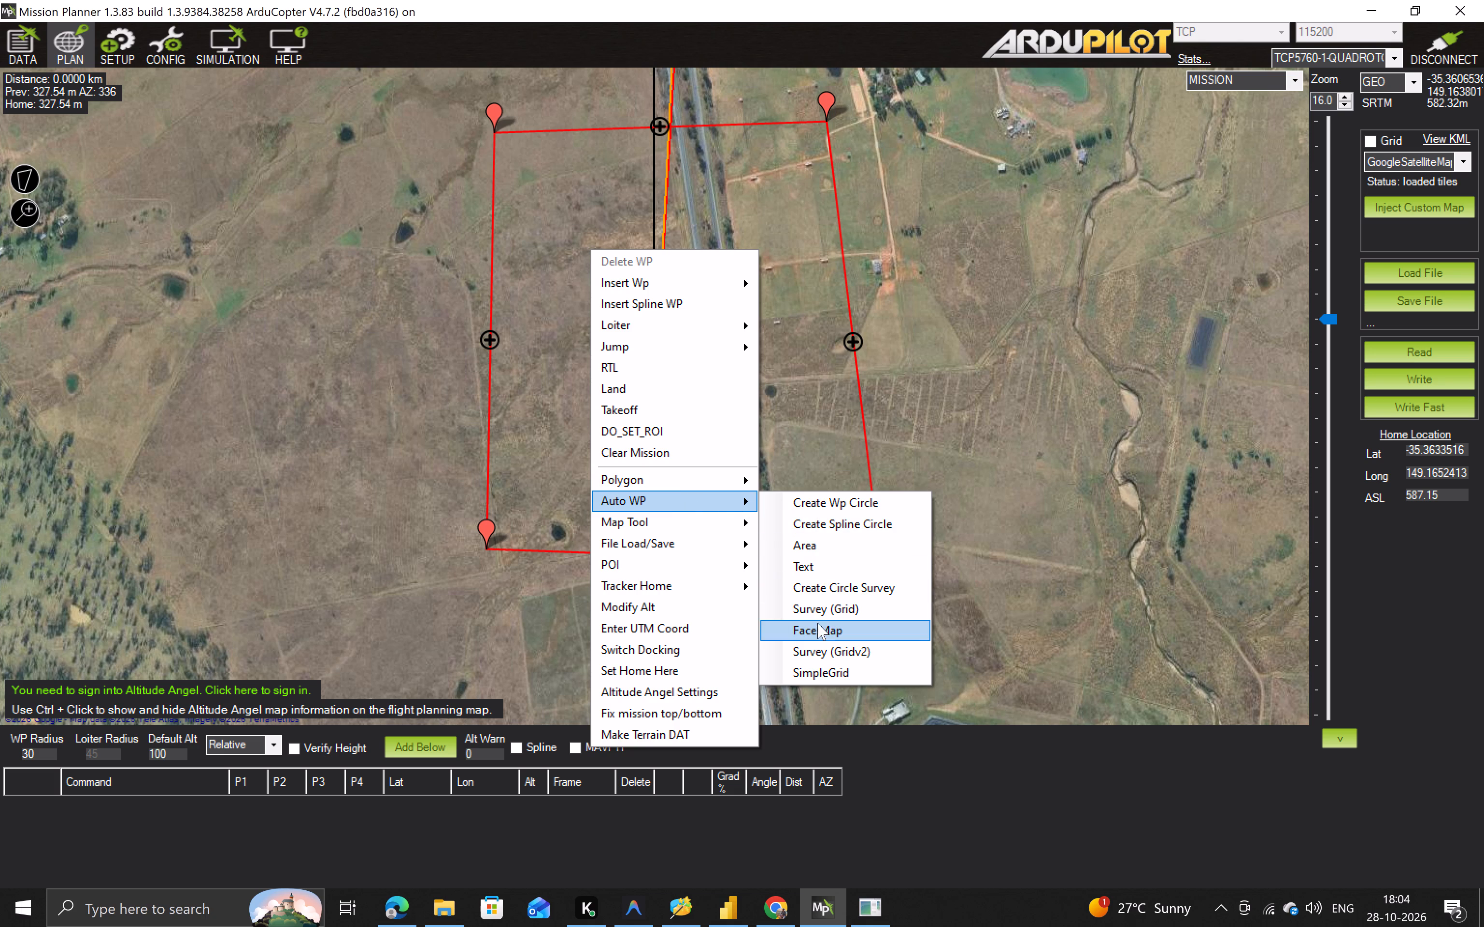
click(822, 613)
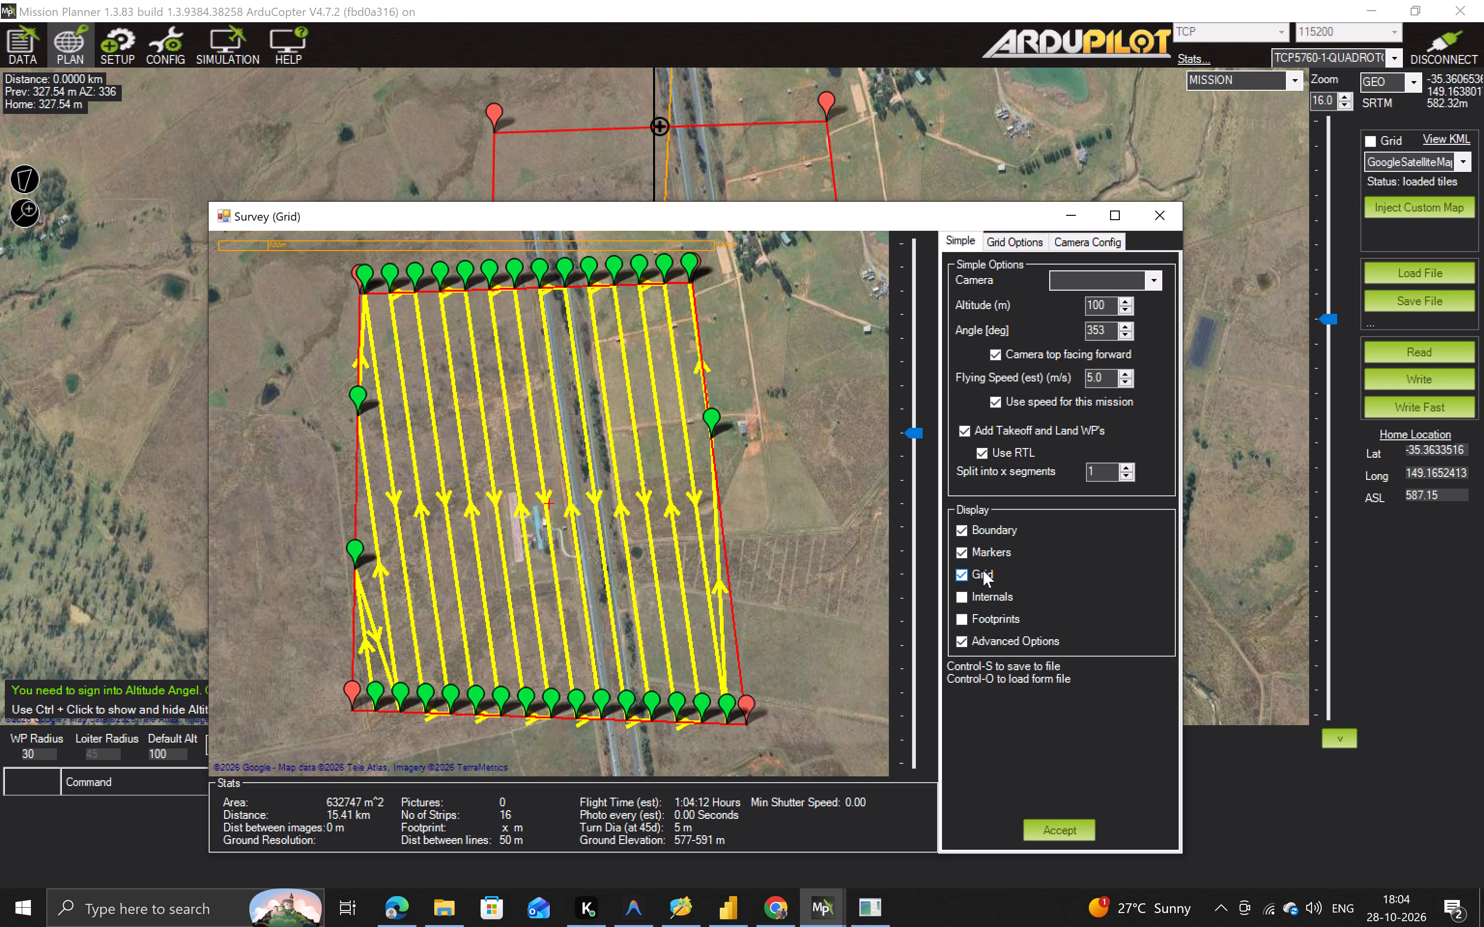
click(1049, 825)
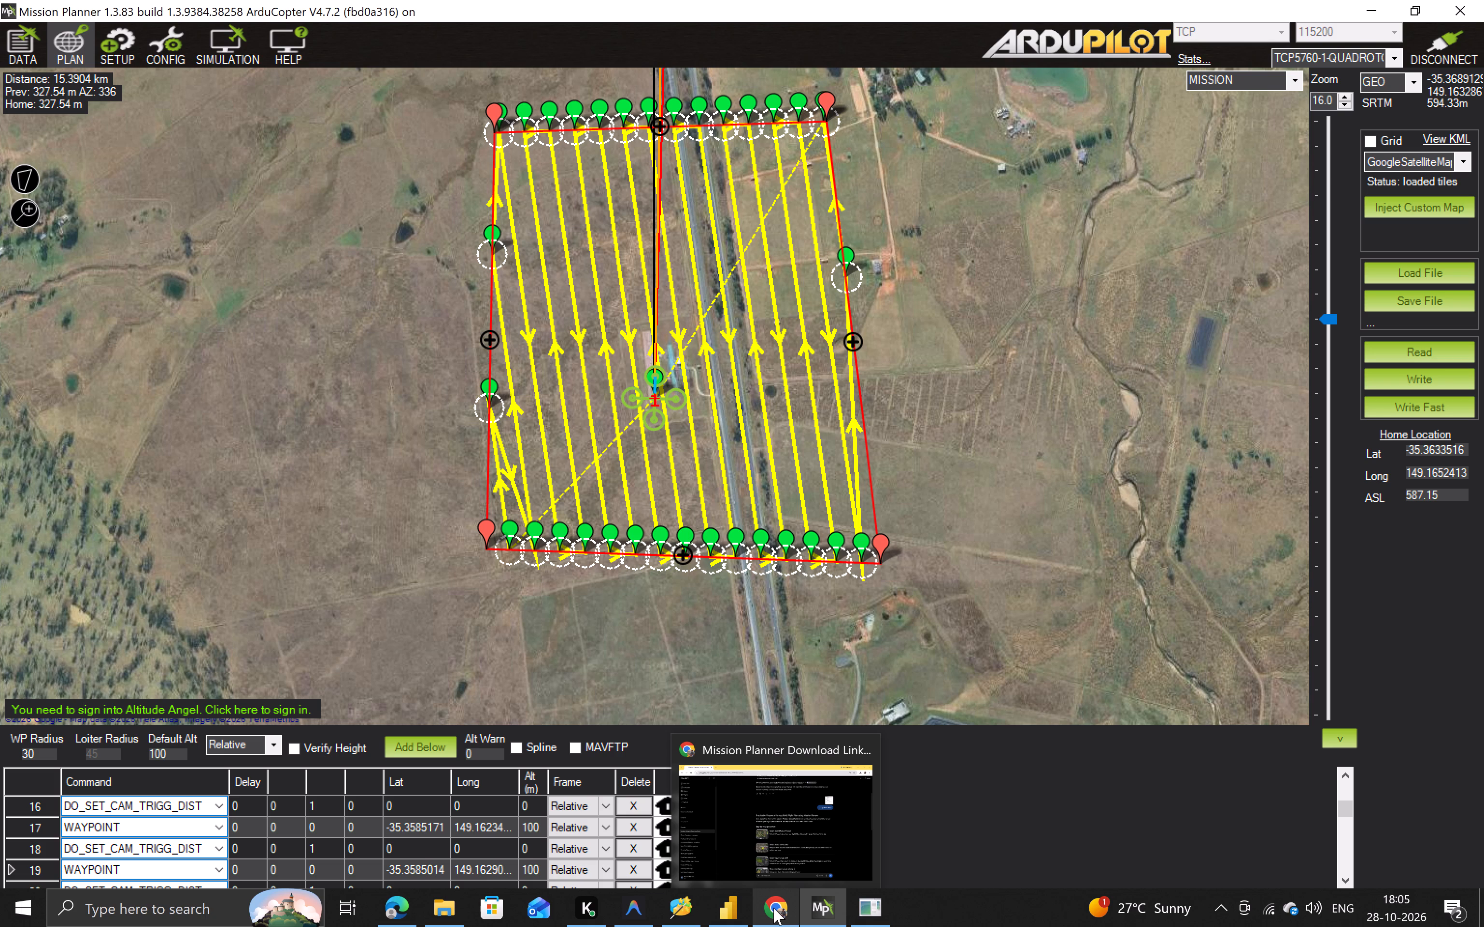
Look through the generated mission commands and write the mission to the simulated quadcopter.
scroll(218, 828, down, 7)
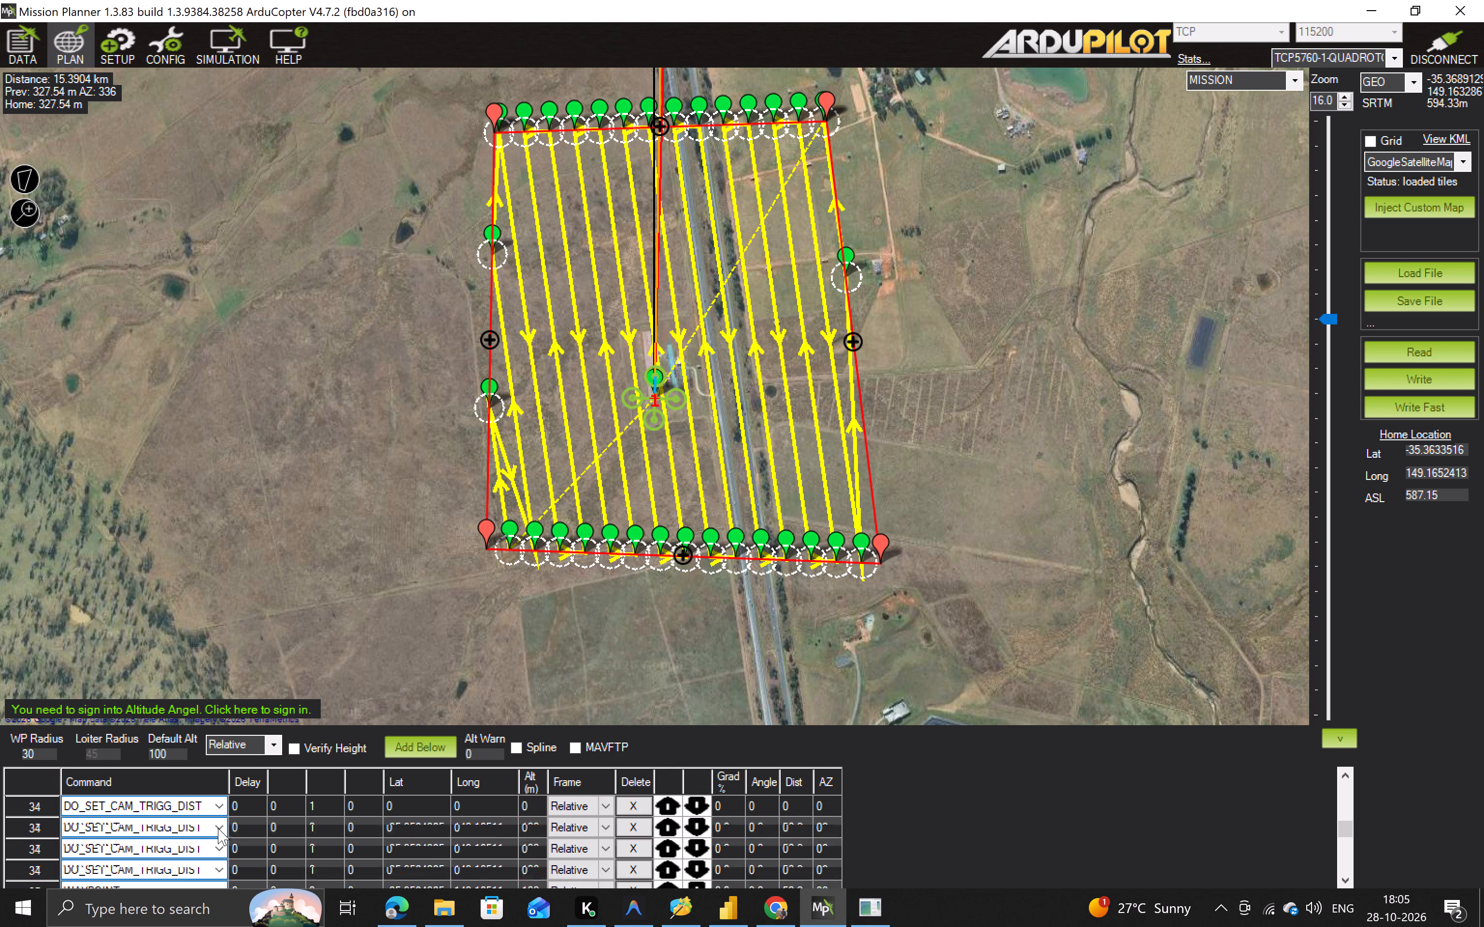
scroll(218, 828, down, 19)
scroll(218, 828, up, 20)
scroll(218, 828, up, 18)
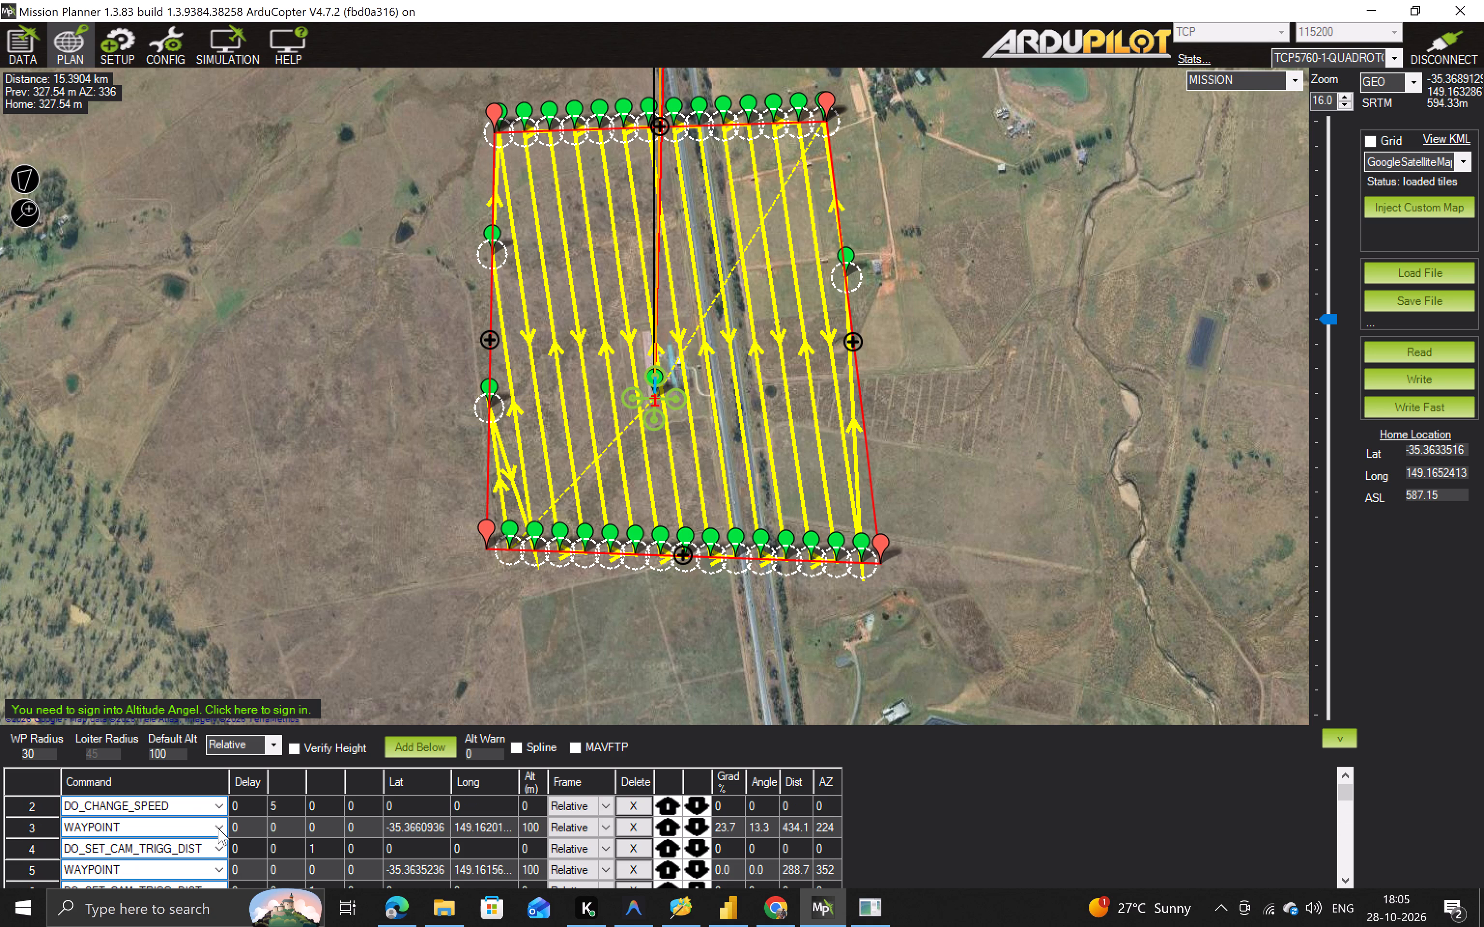
scroll(208, 868, down, 20)
scroll(208, 868, down, 9)
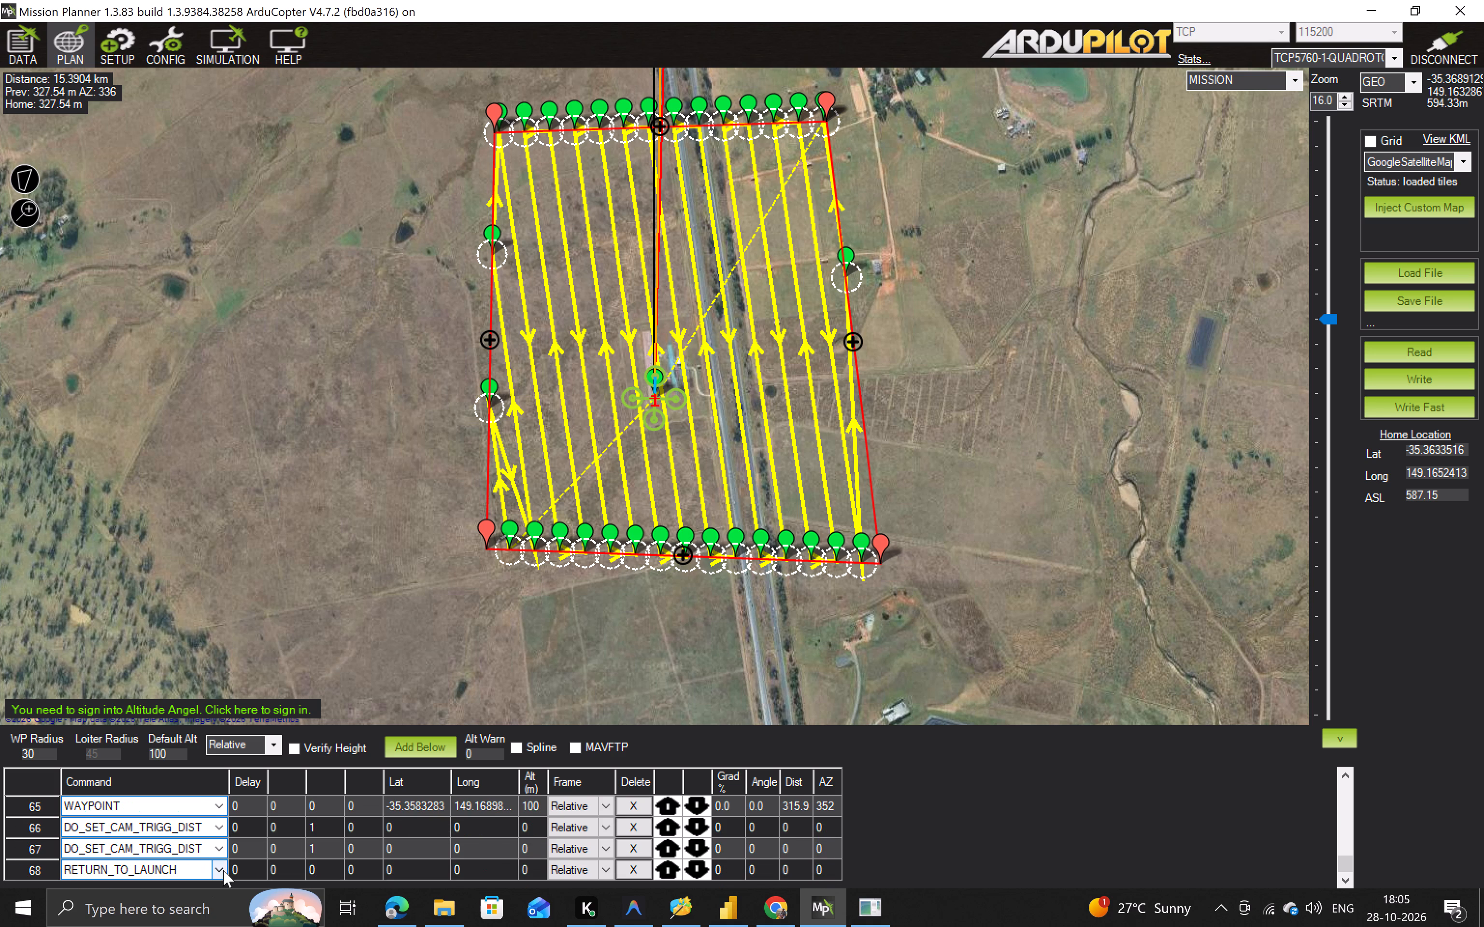
scroll(207, 841, up, 20)
scroll(207, 841, up, 19)
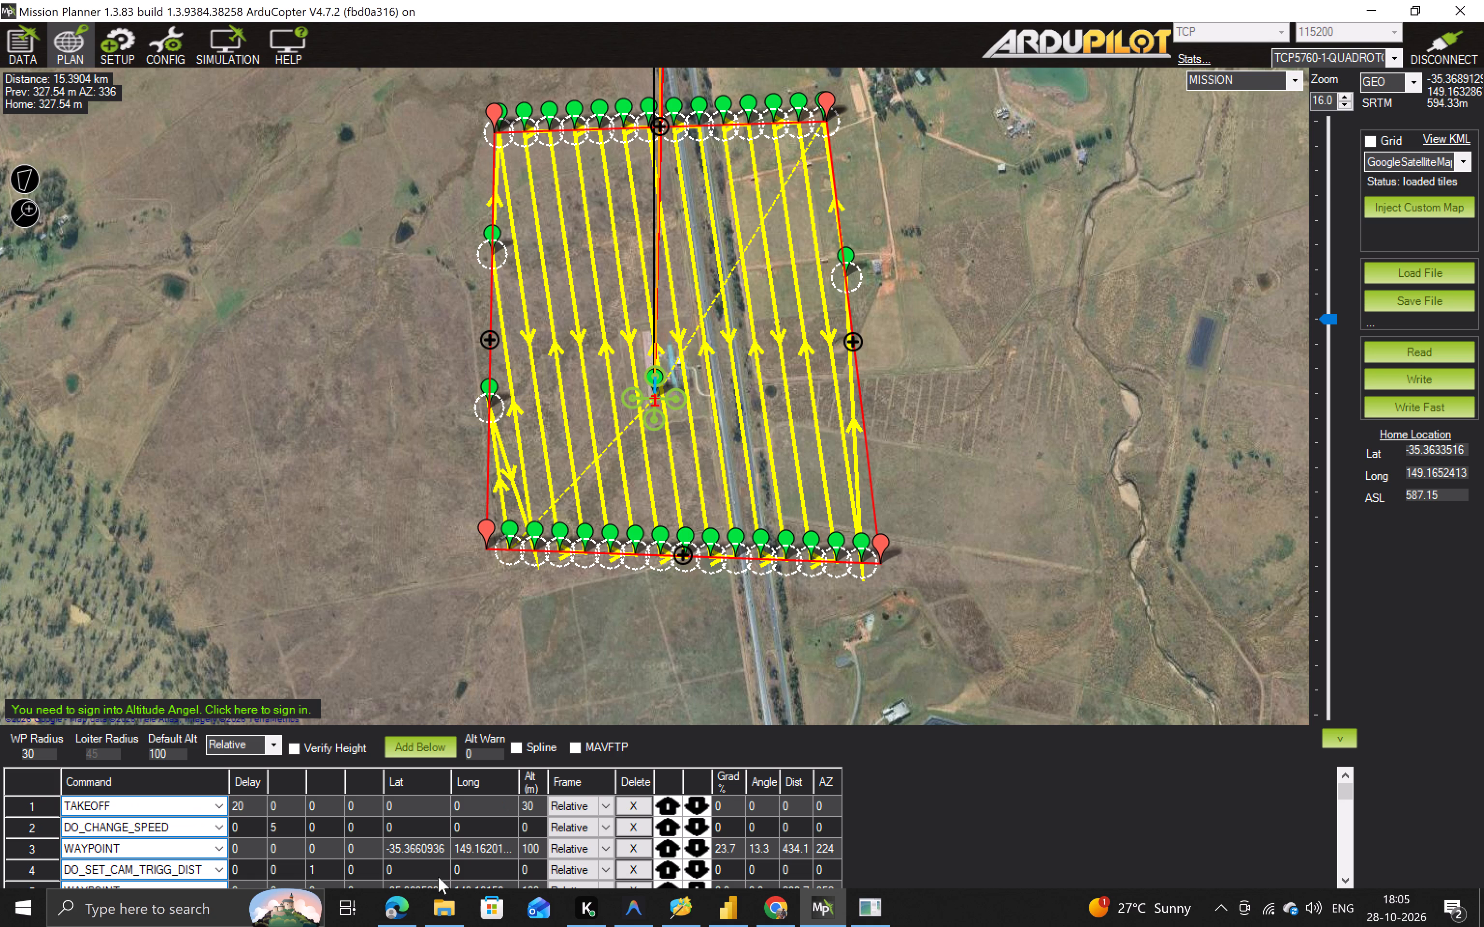
click(1419, 379)
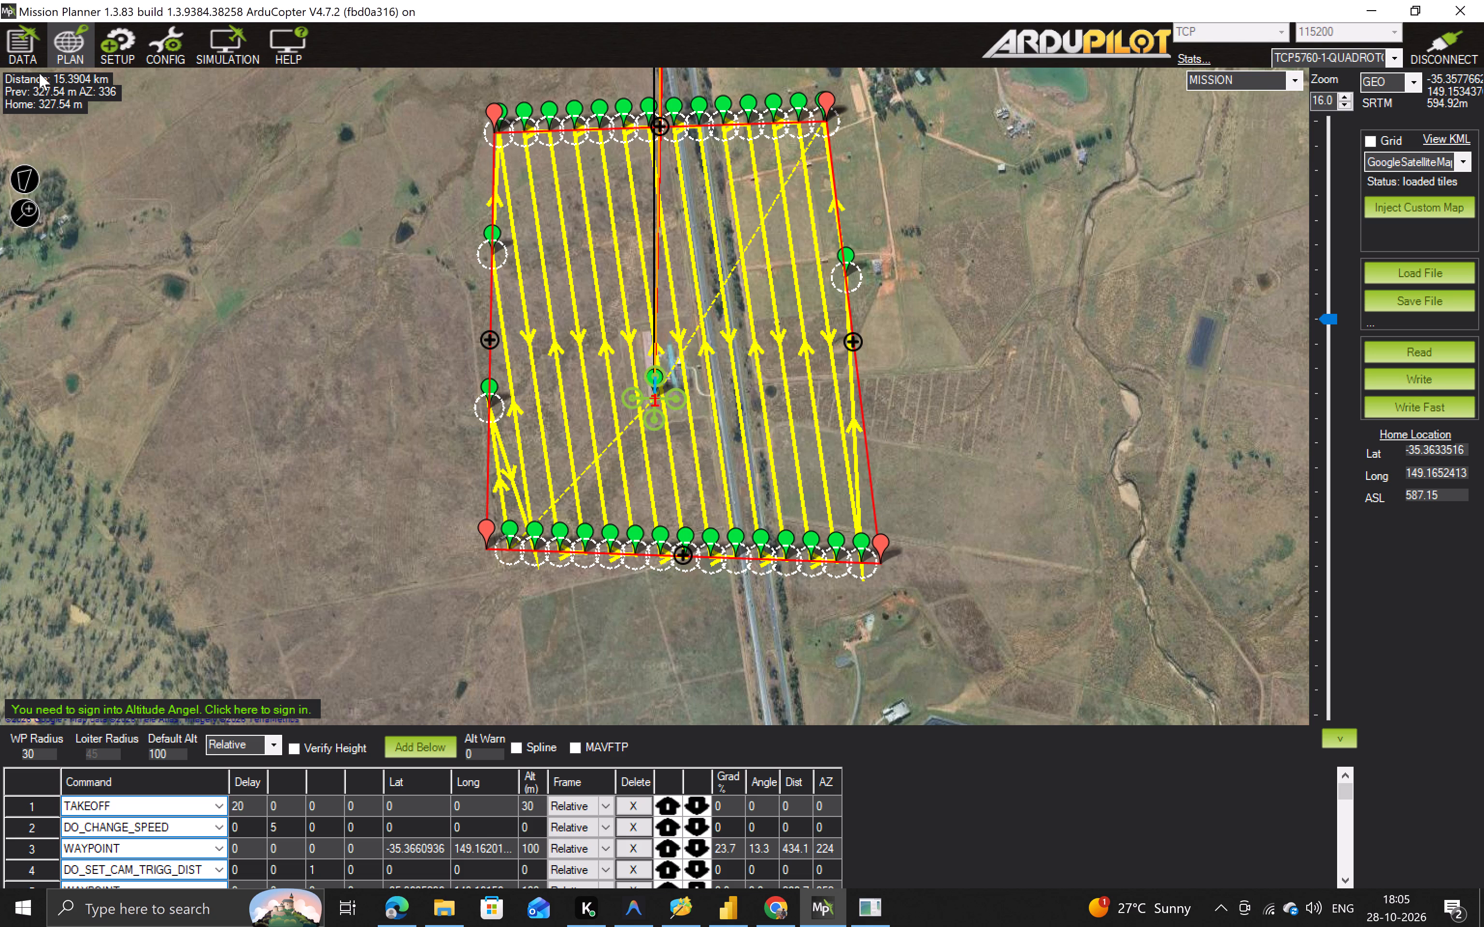
Bring up the vehicle actions in the flight data view and select Mission_Start as the action.
click(21, 46)
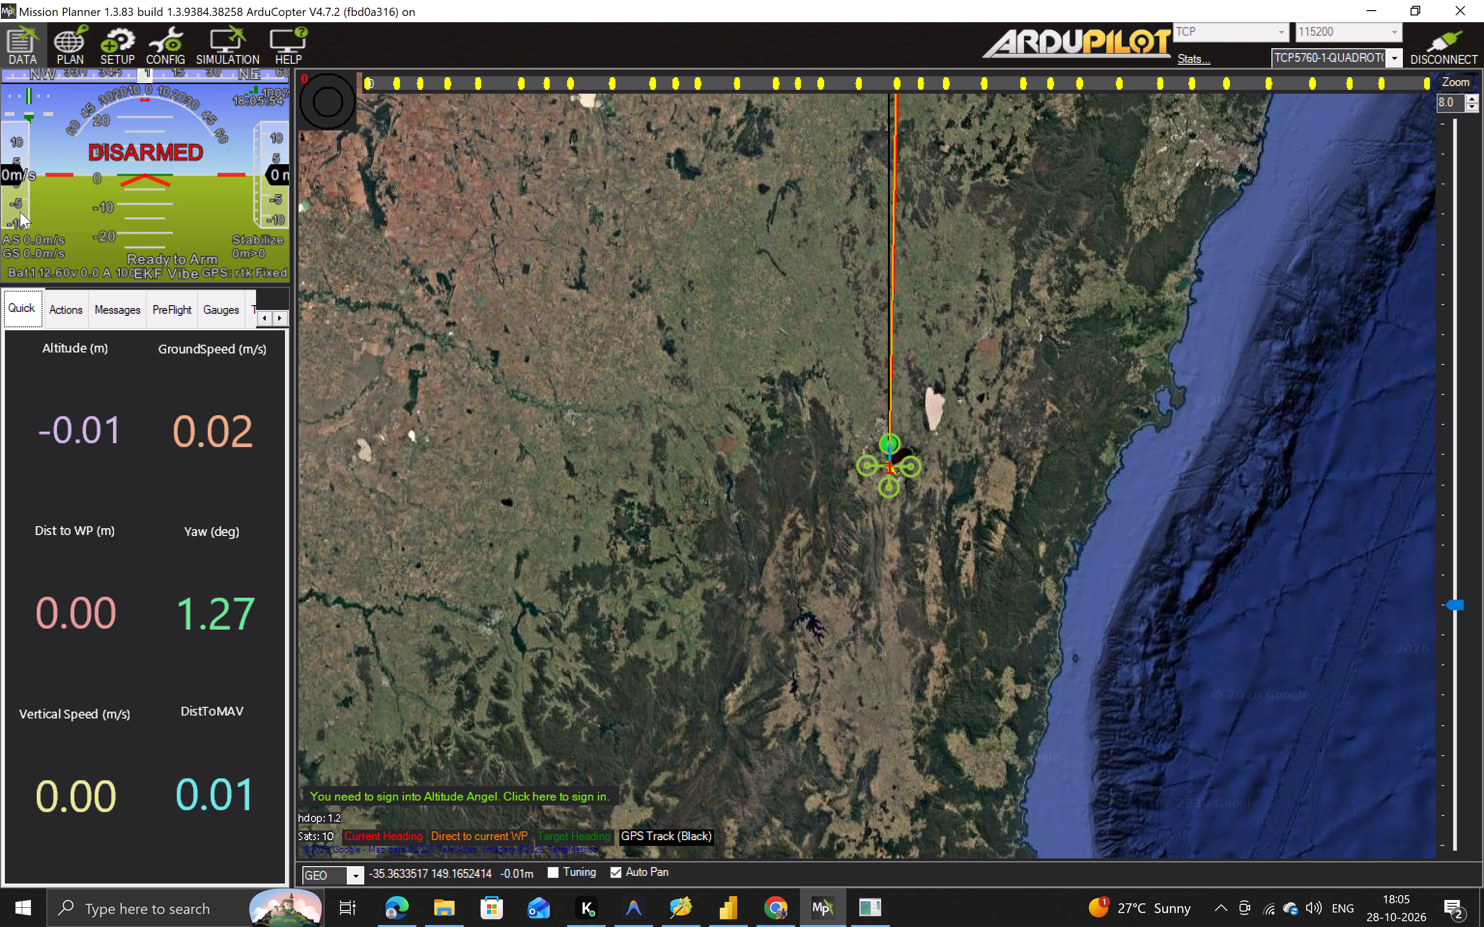
click(70, 306)
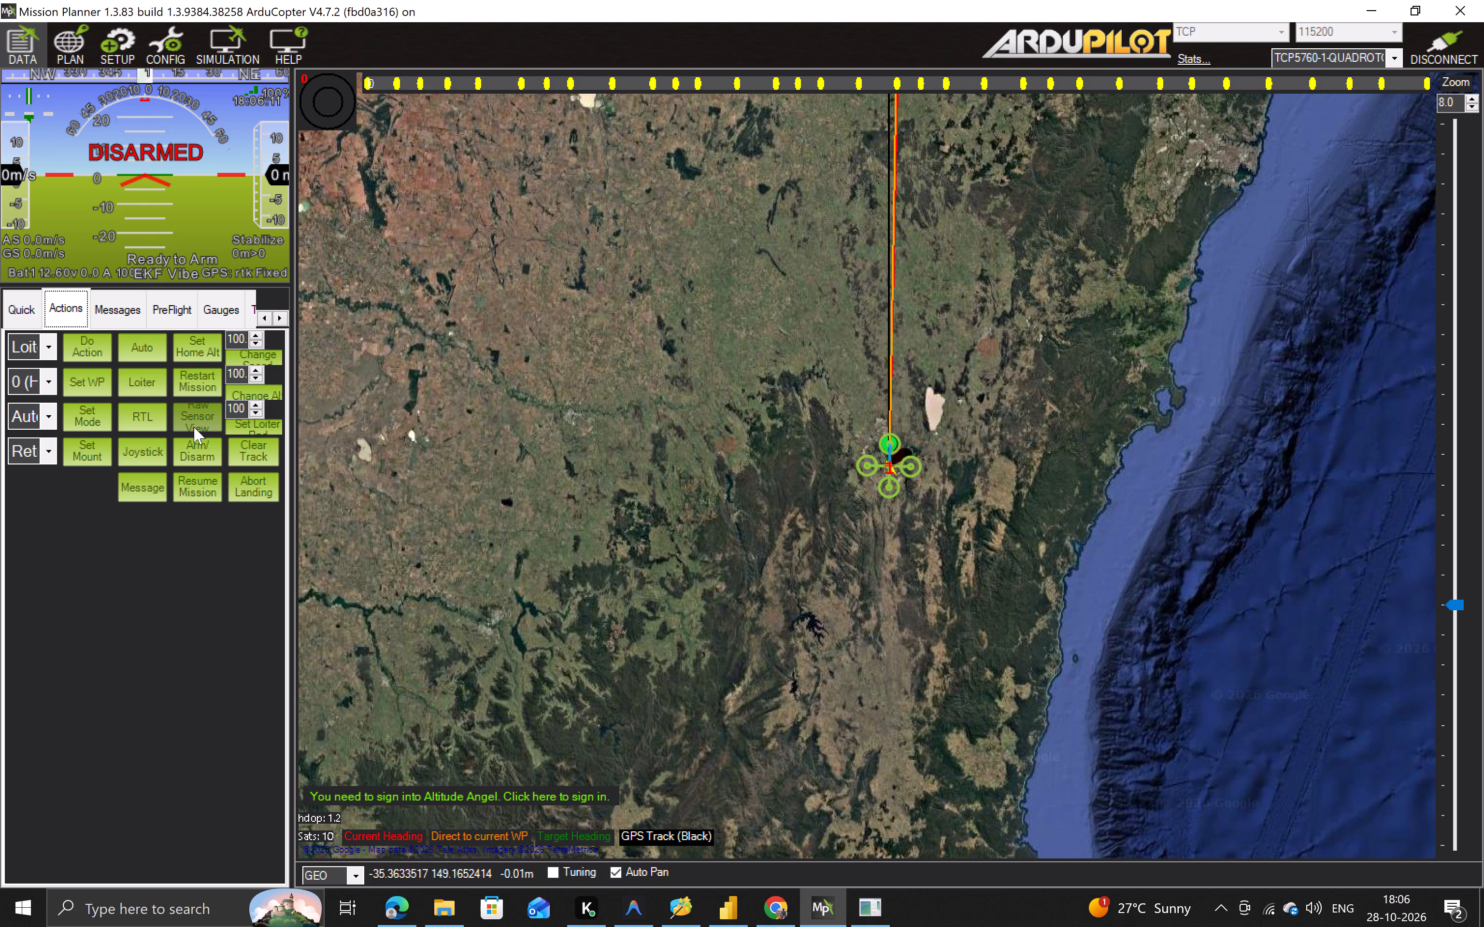
click(48, 351)
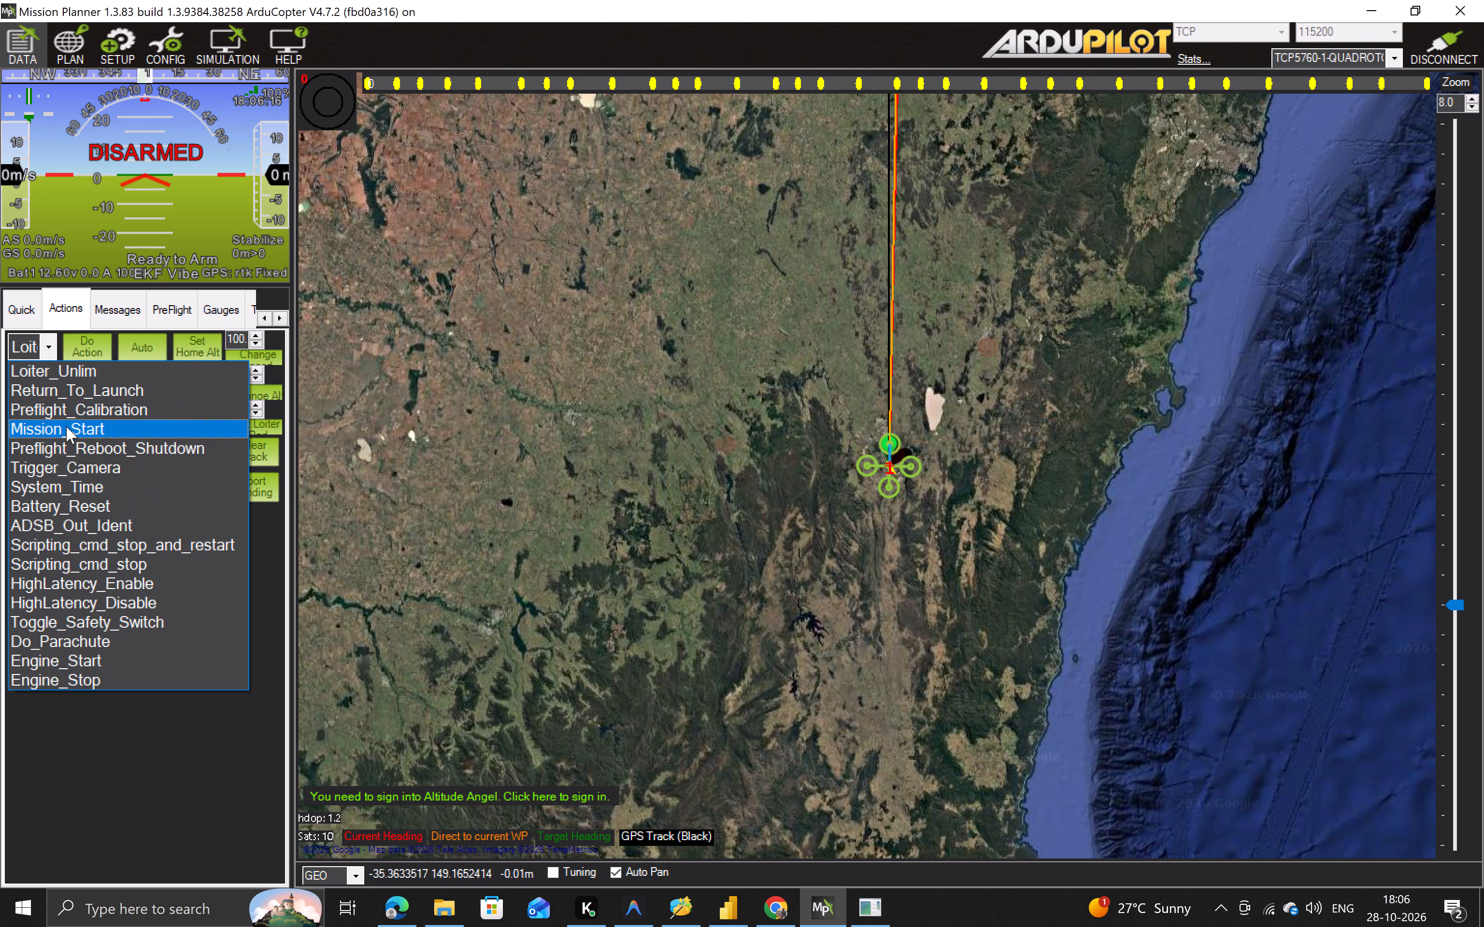
click(66, 427)
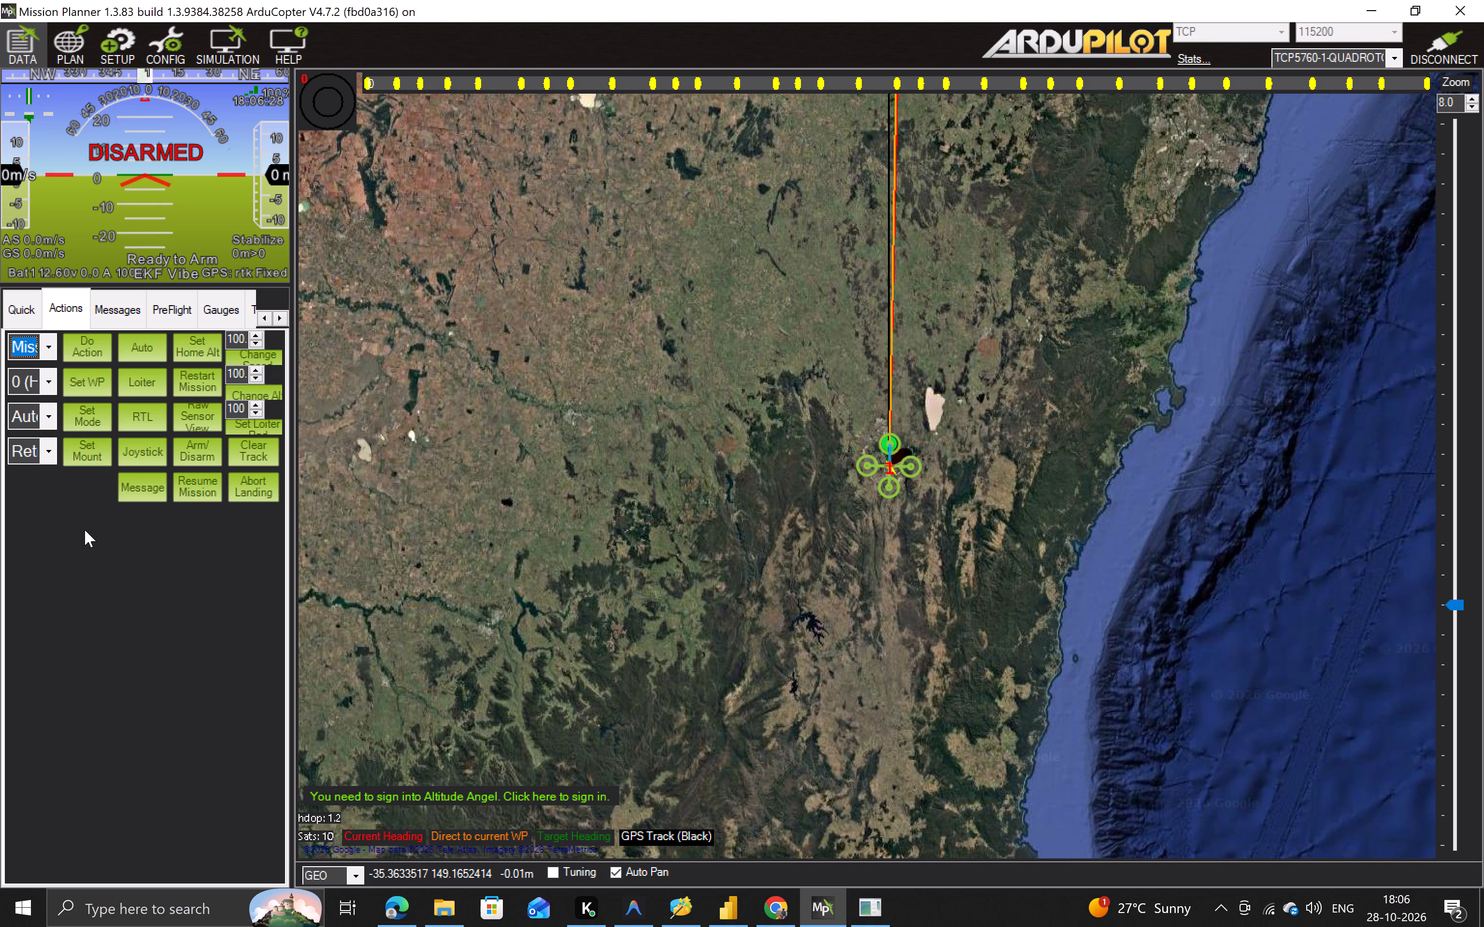
click(49, 382)
click(55, 551)
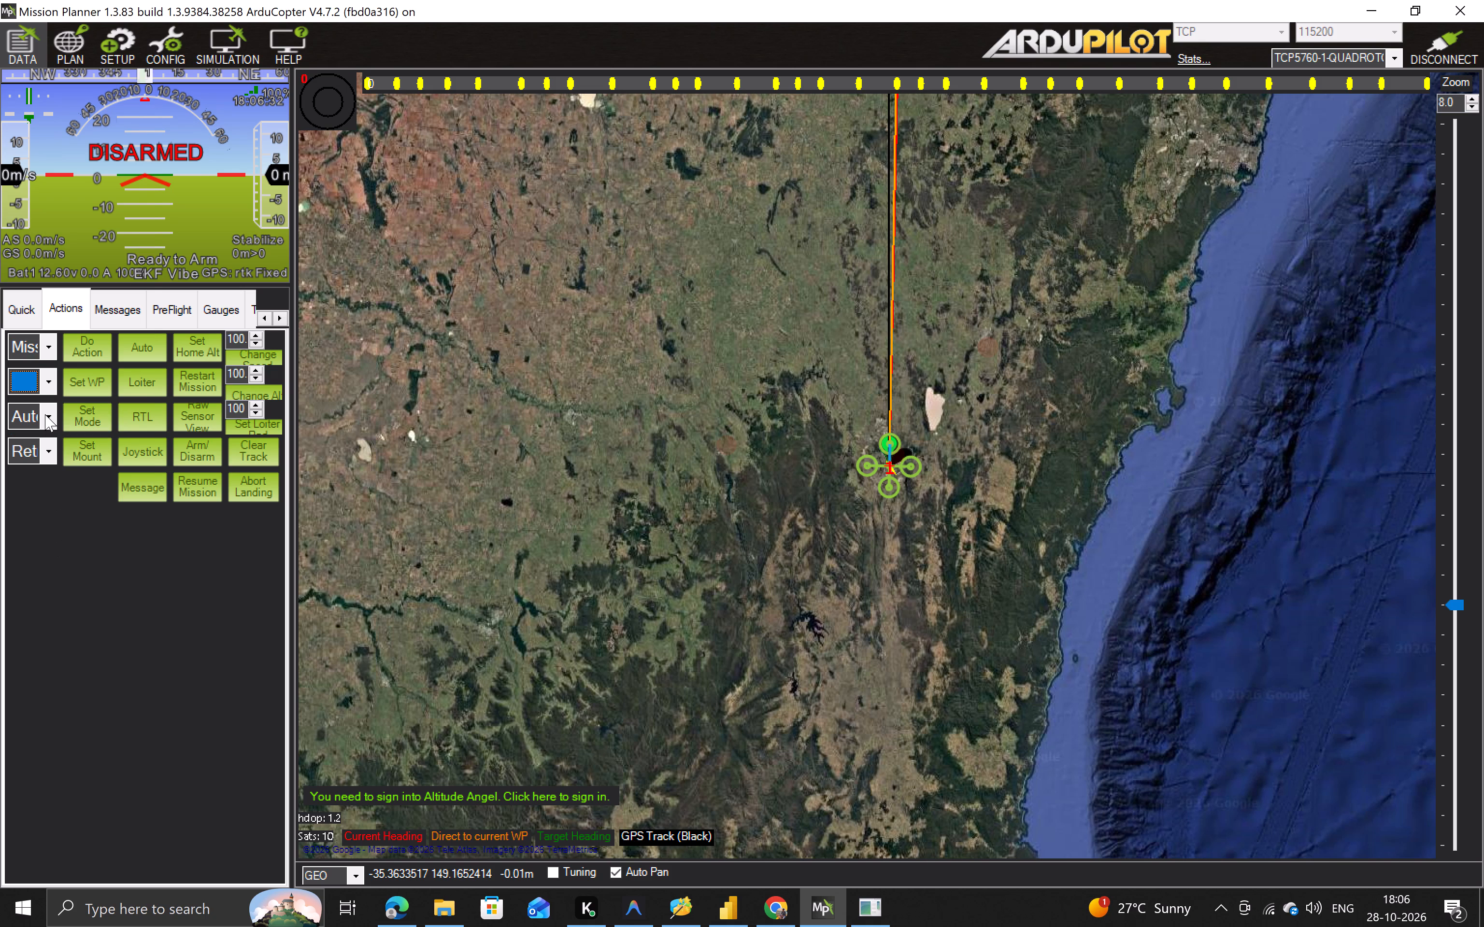
Select Stabilize as the flight mode option and the Home option for the mount.
click(45, 414)
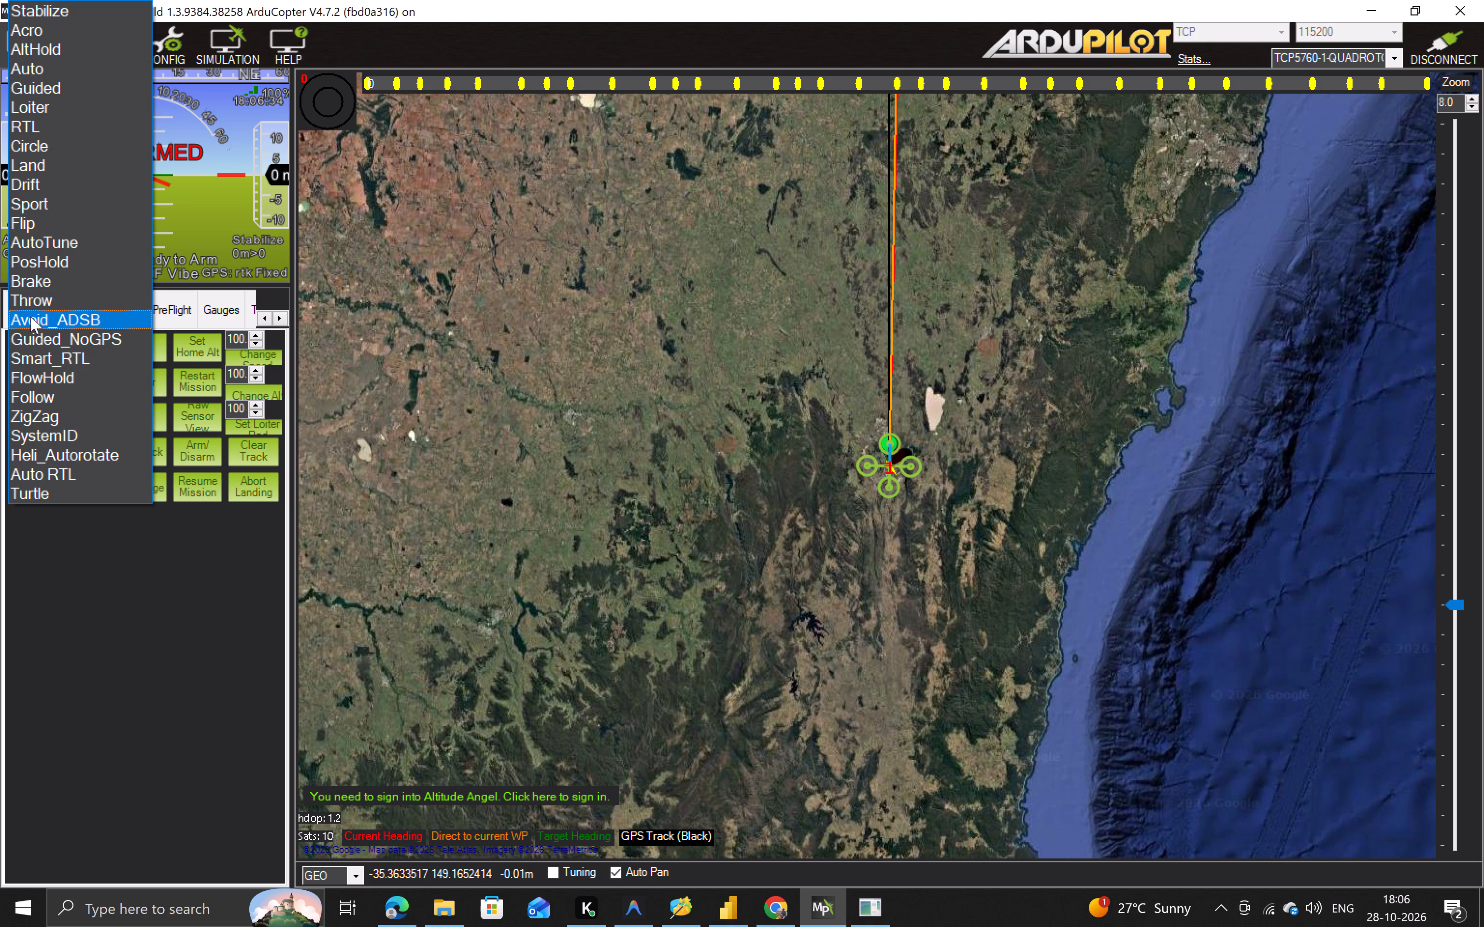
scroll(83, 346, down, 12)
scroll(83, 346, up, 8)
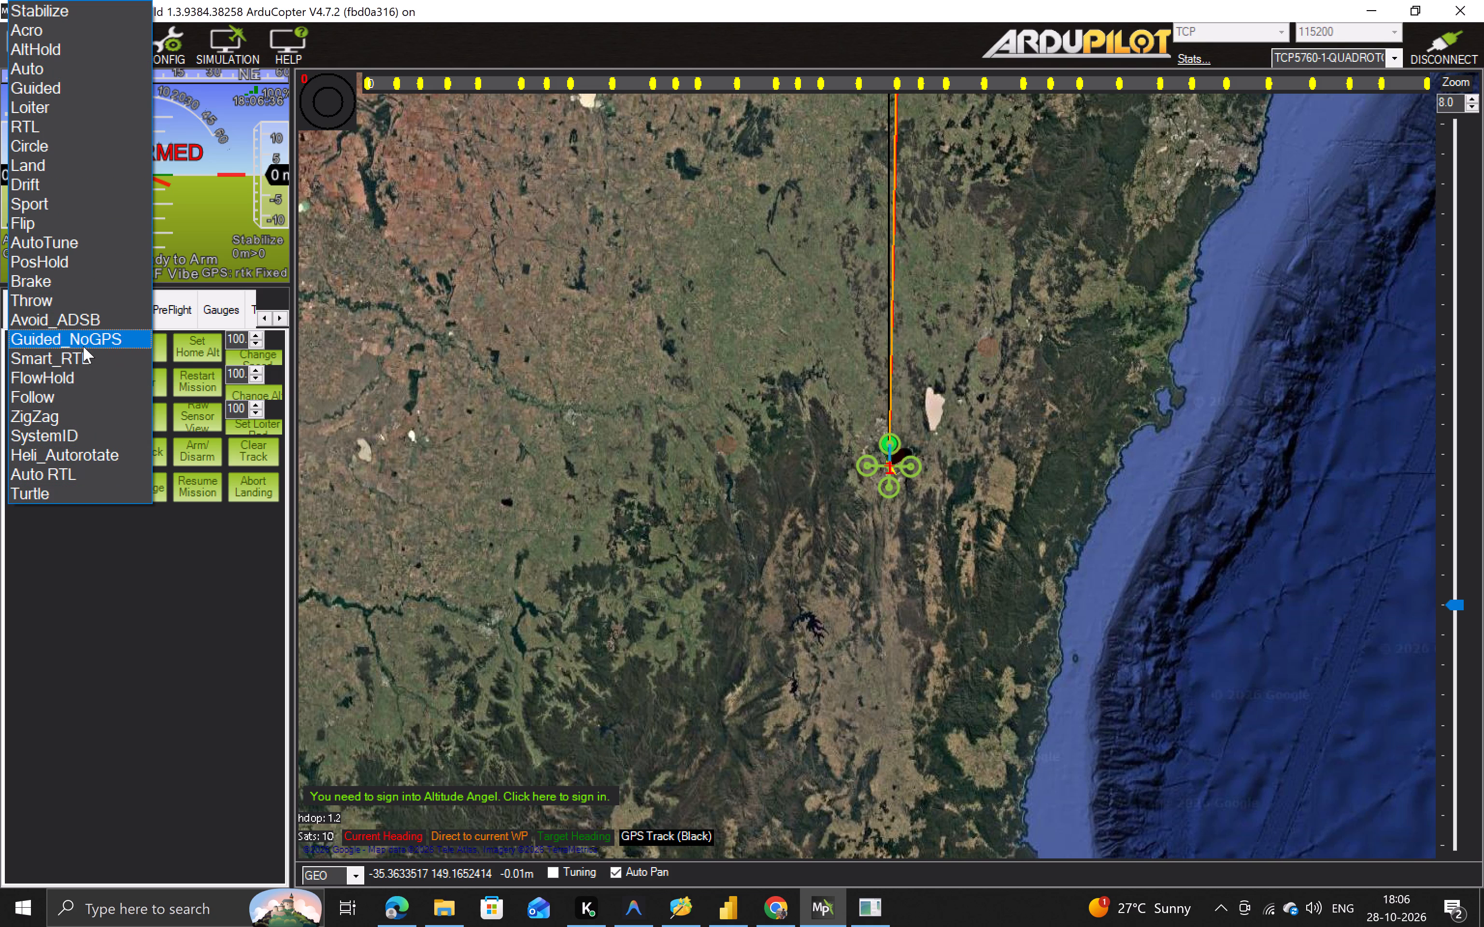
scroll(83, 346, up, 1)
click(80, 1)
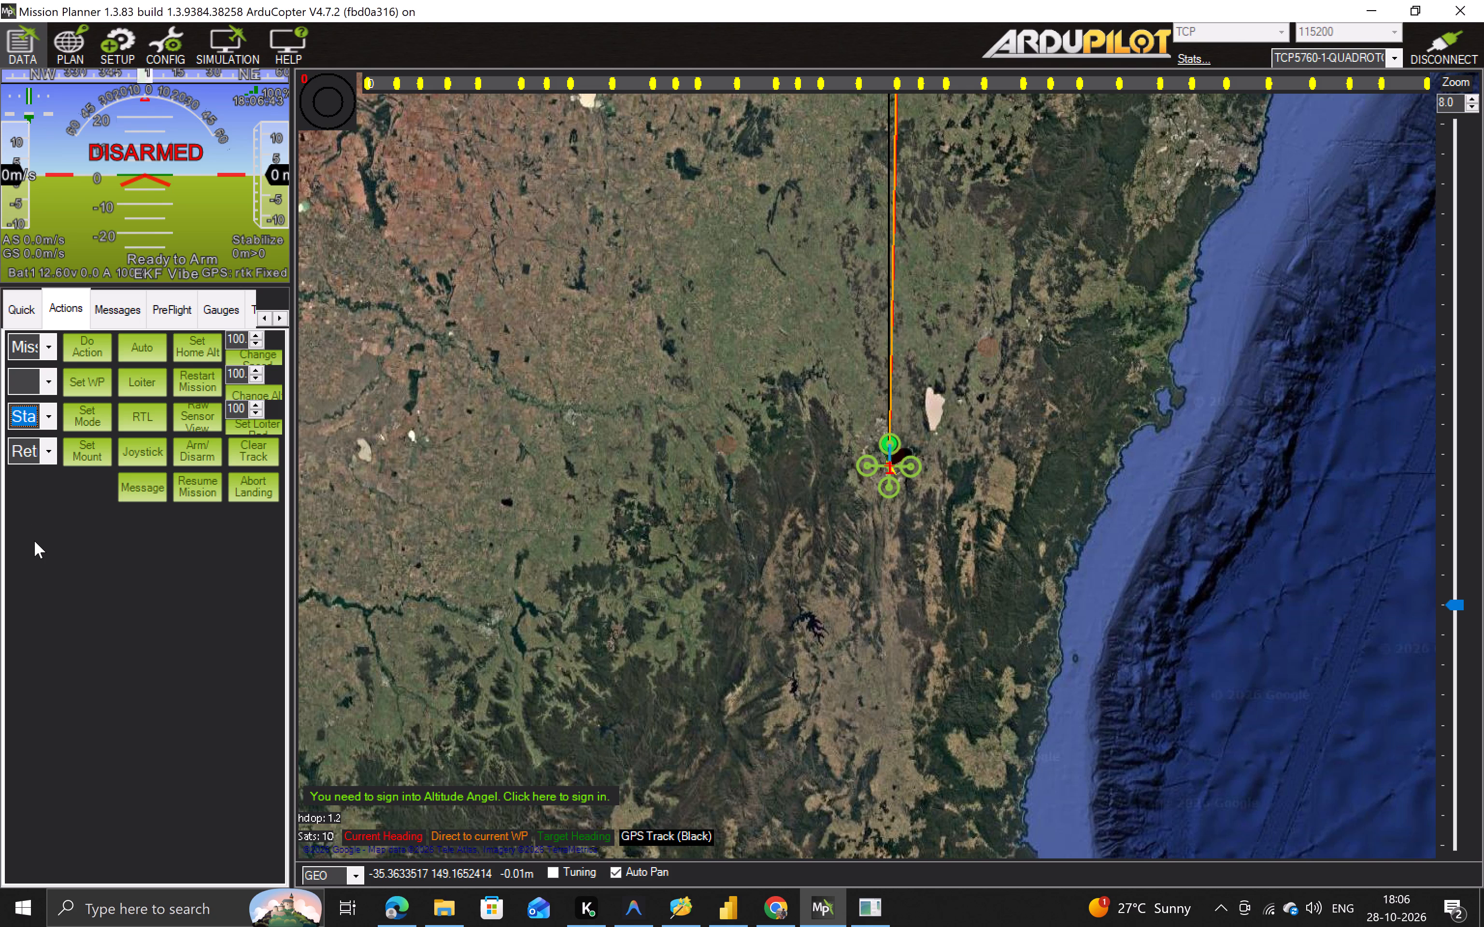
click(46, 455)
click(66, 594)
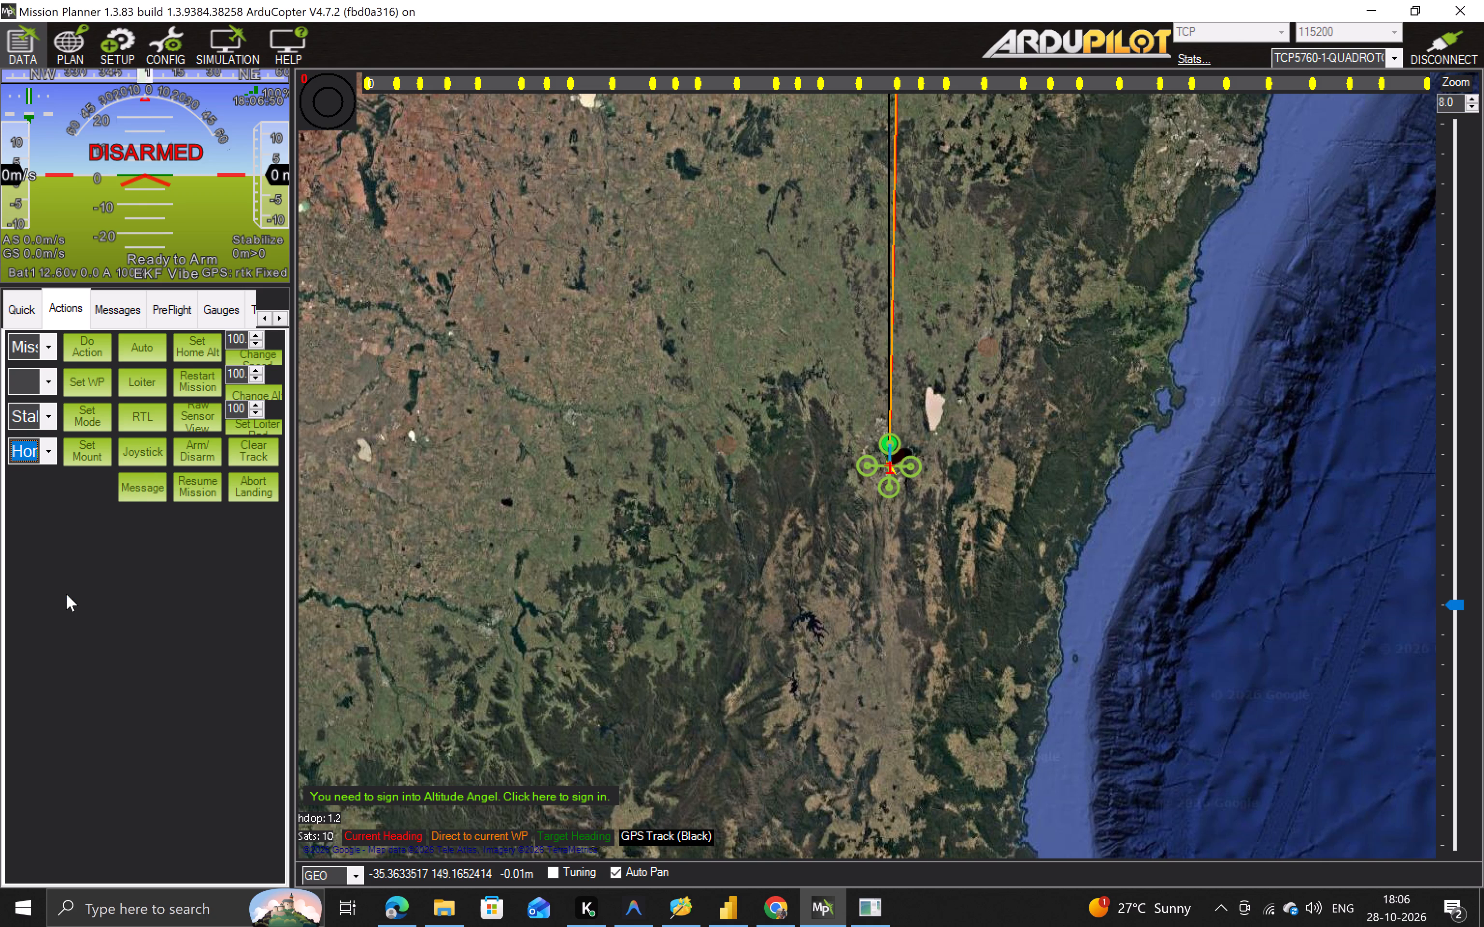
Select 0 (Home) as the waypoint option in the vehicle actions.
click(49, 380)
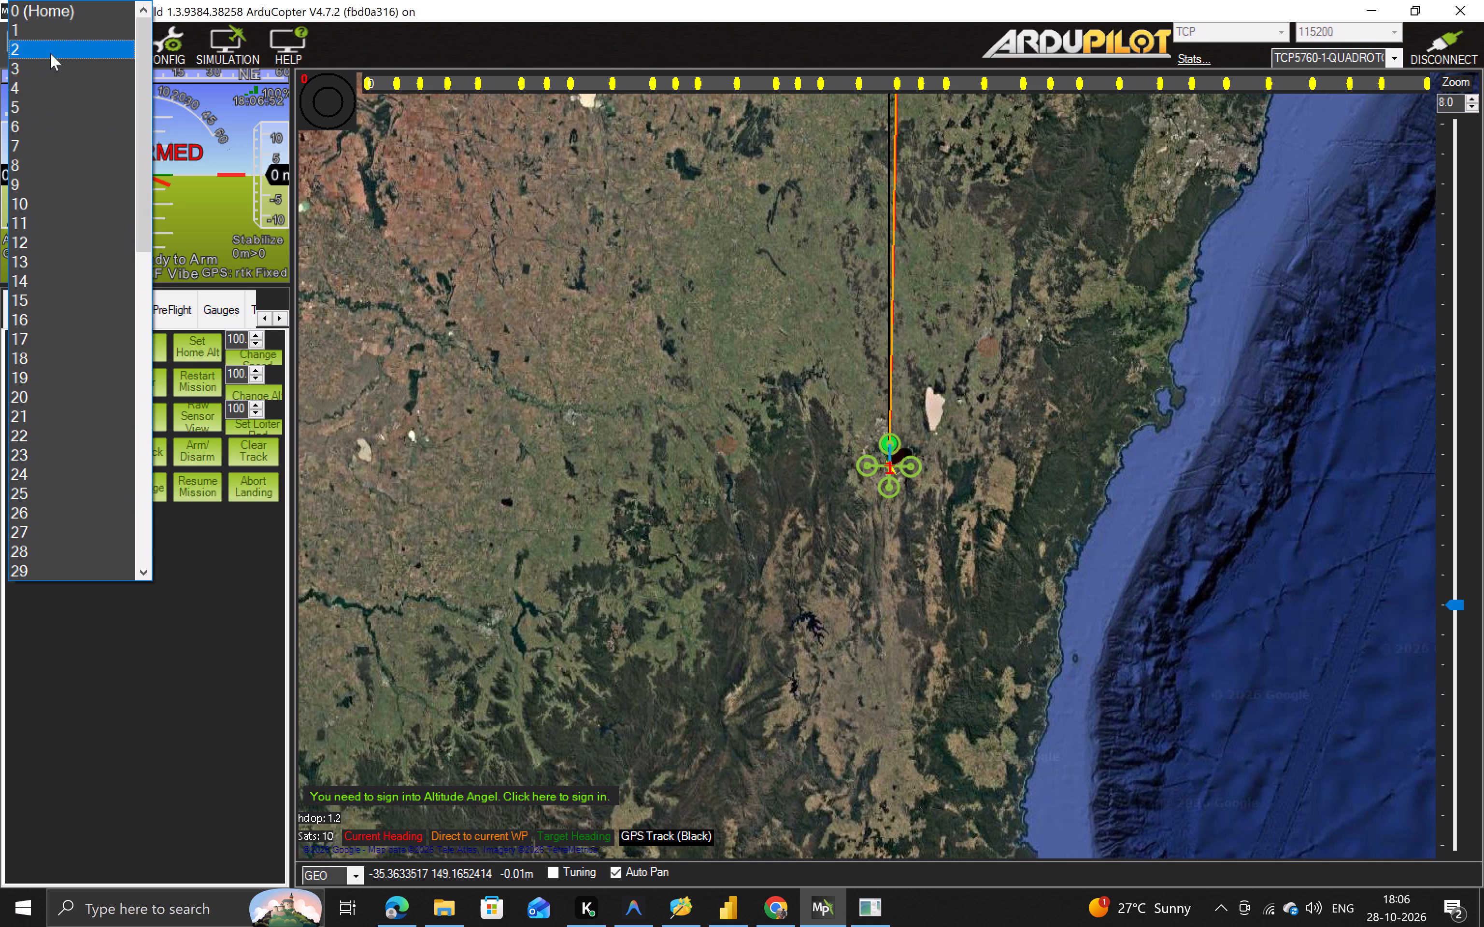
click(63, 677)
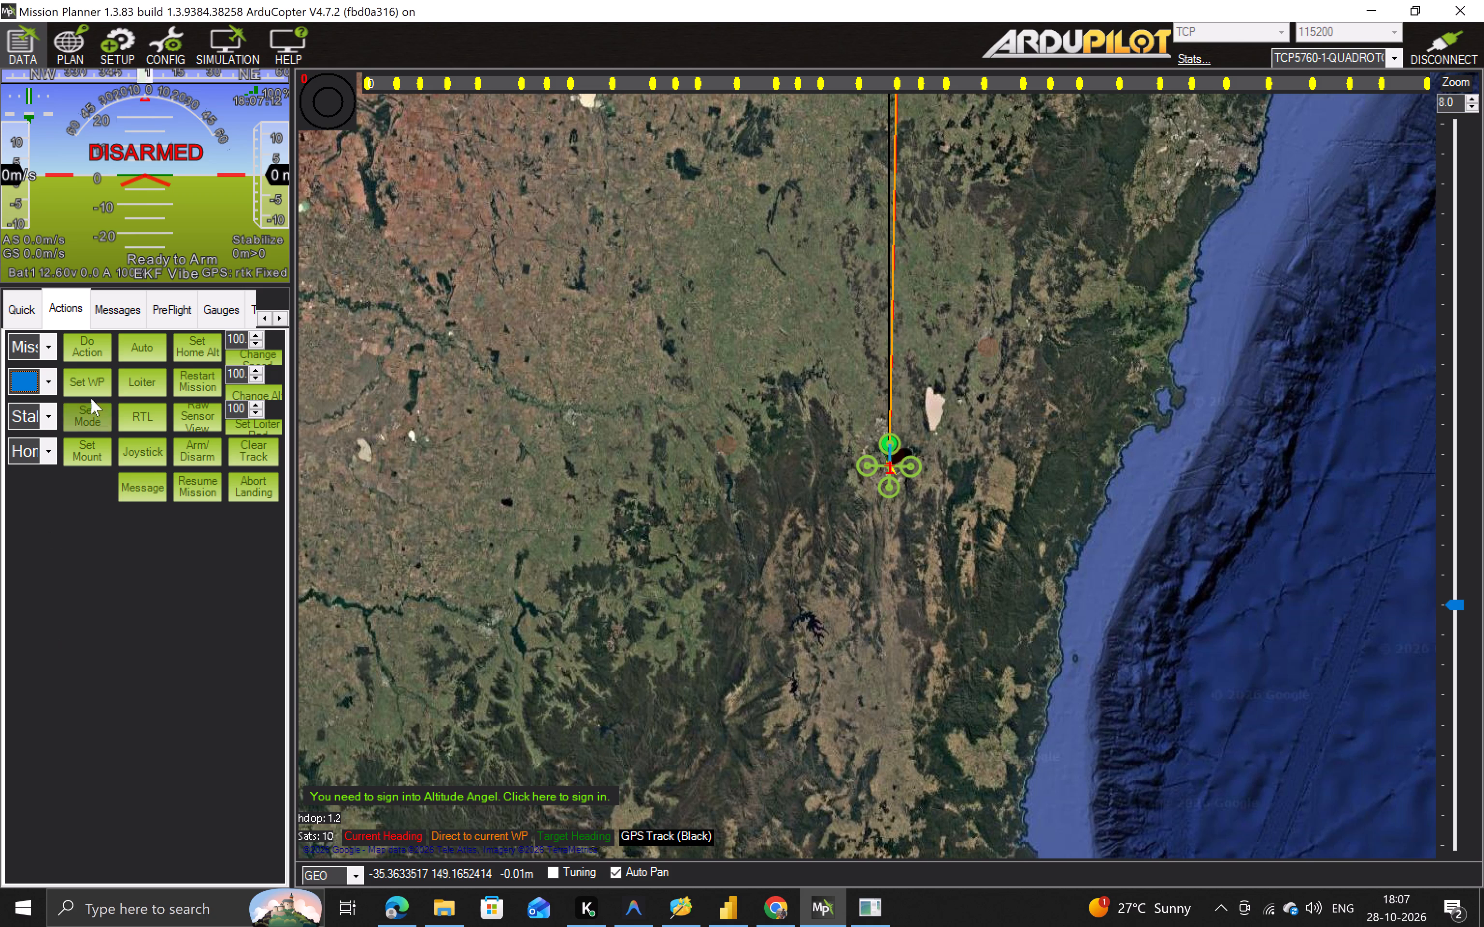
click(44, 382)
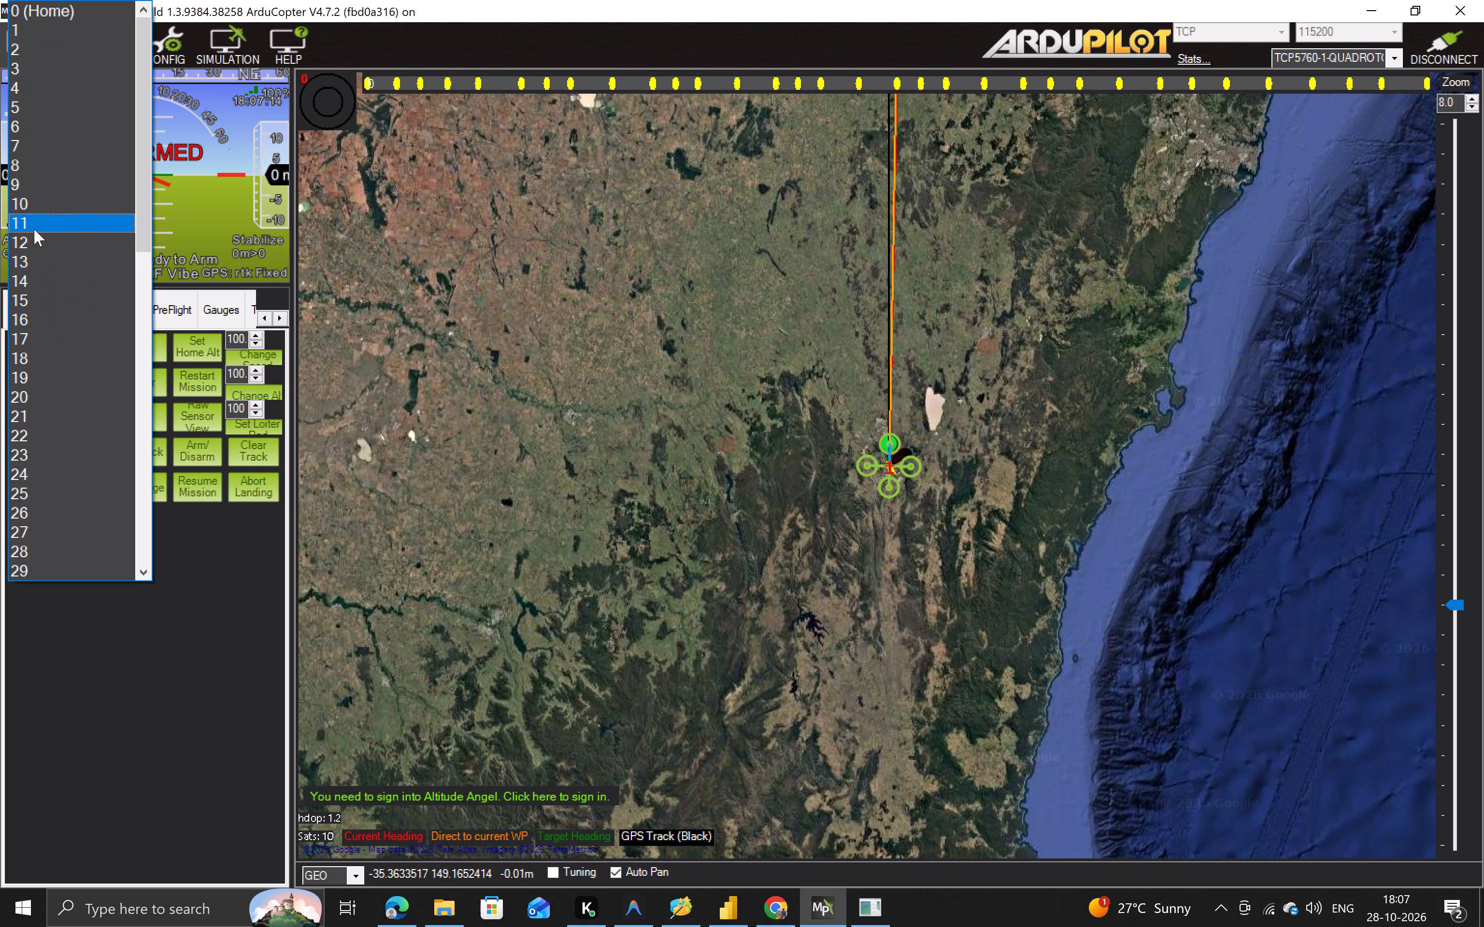
scroll(34, 229, up, 9)
scroll(26, 198, down, 20)
scroll(26, 198, down, 5)
scroll(26, 198, up, 20)
scroll(26, 198, up, 15)
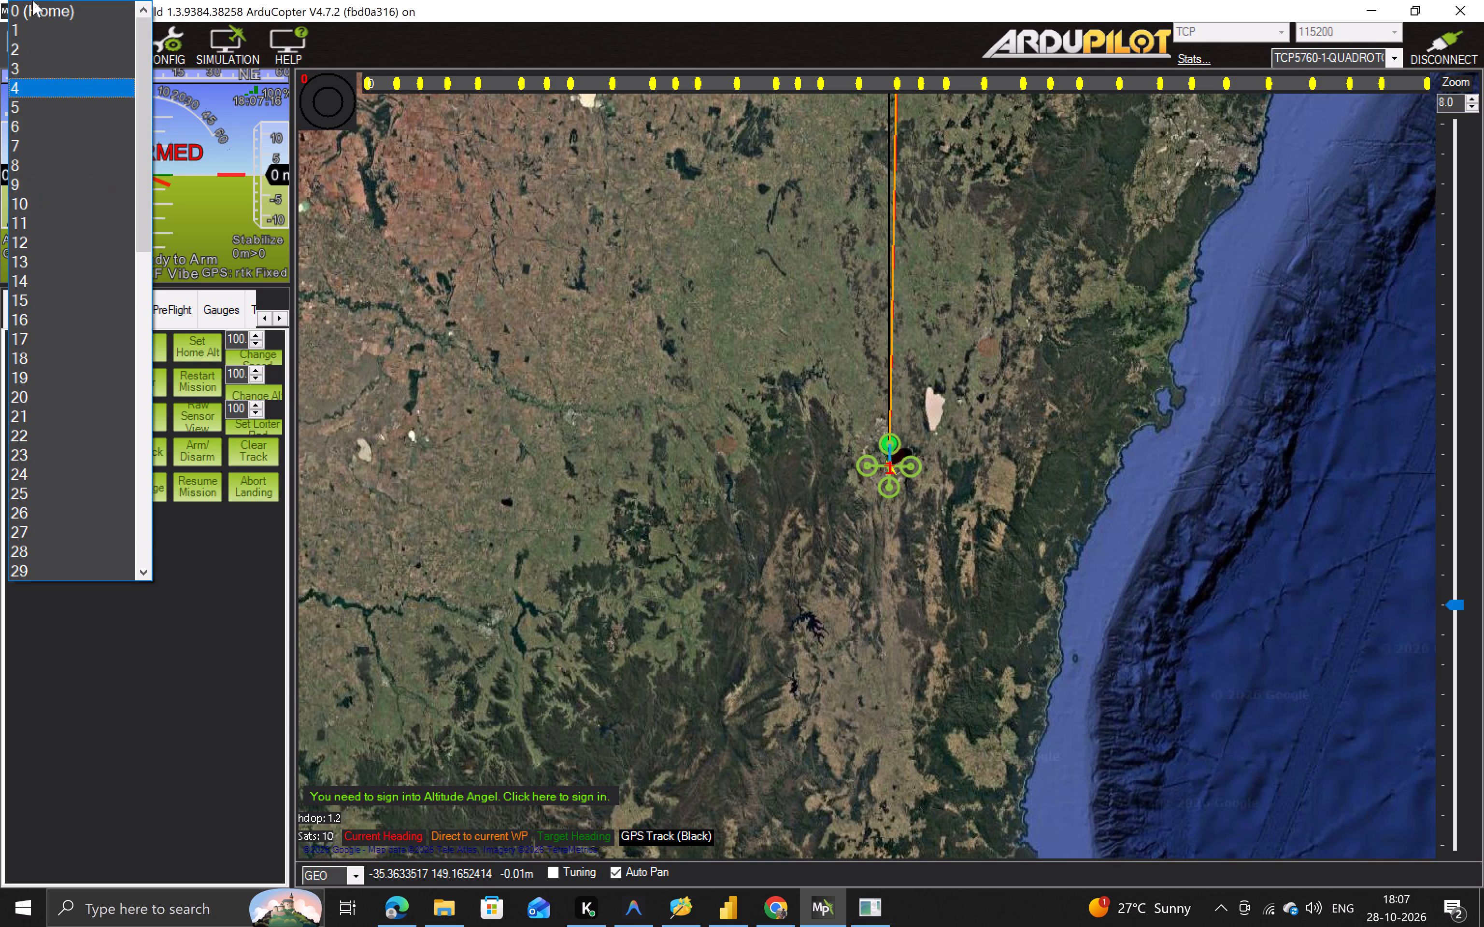
click(38, 0)
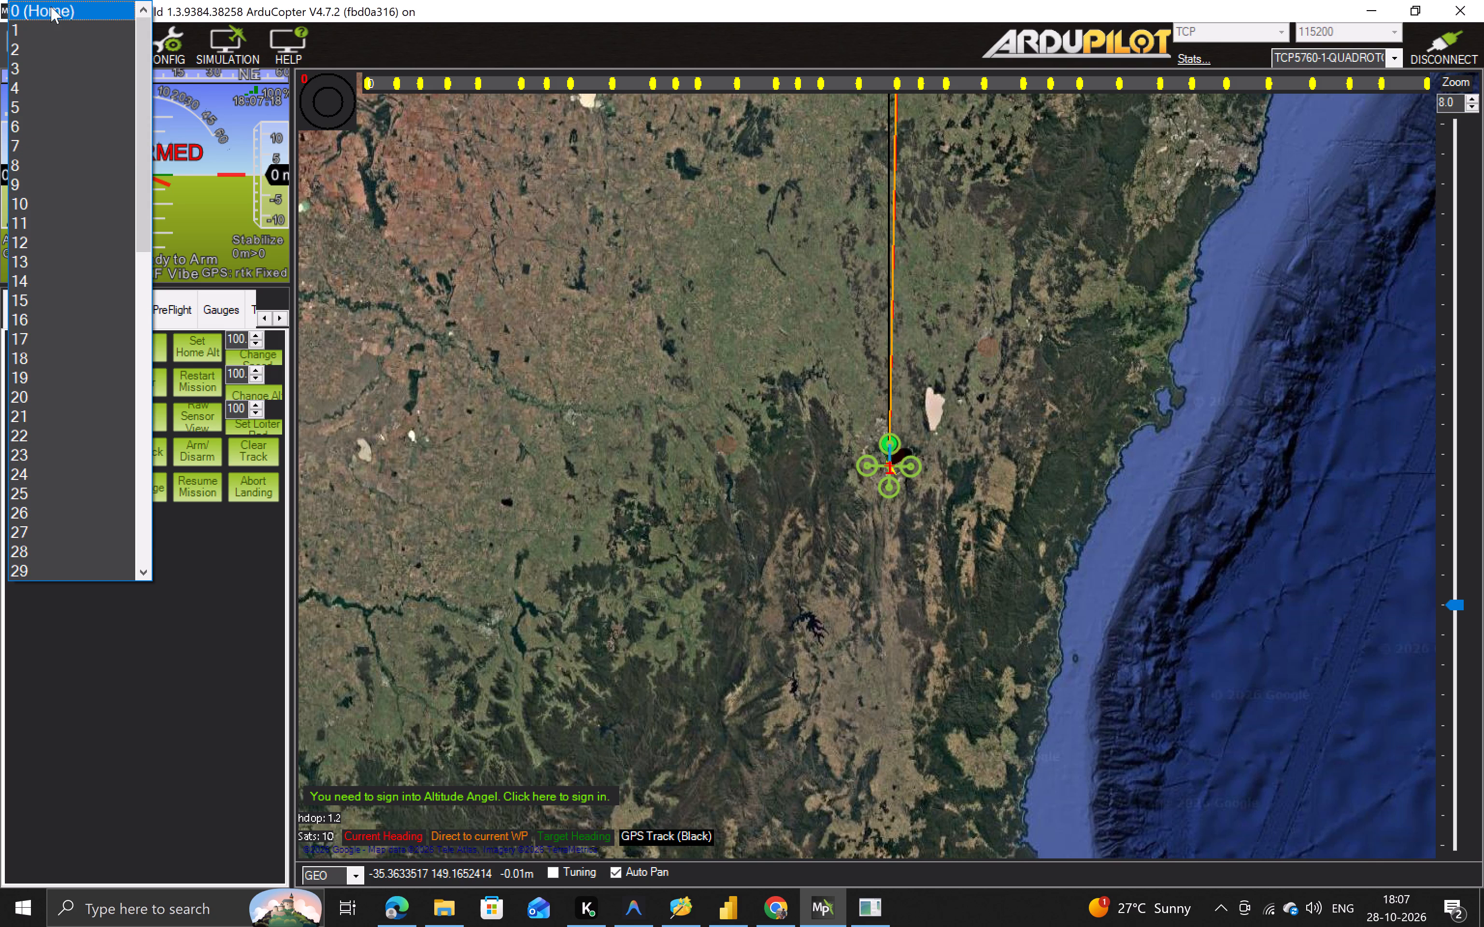
click(51, 6)
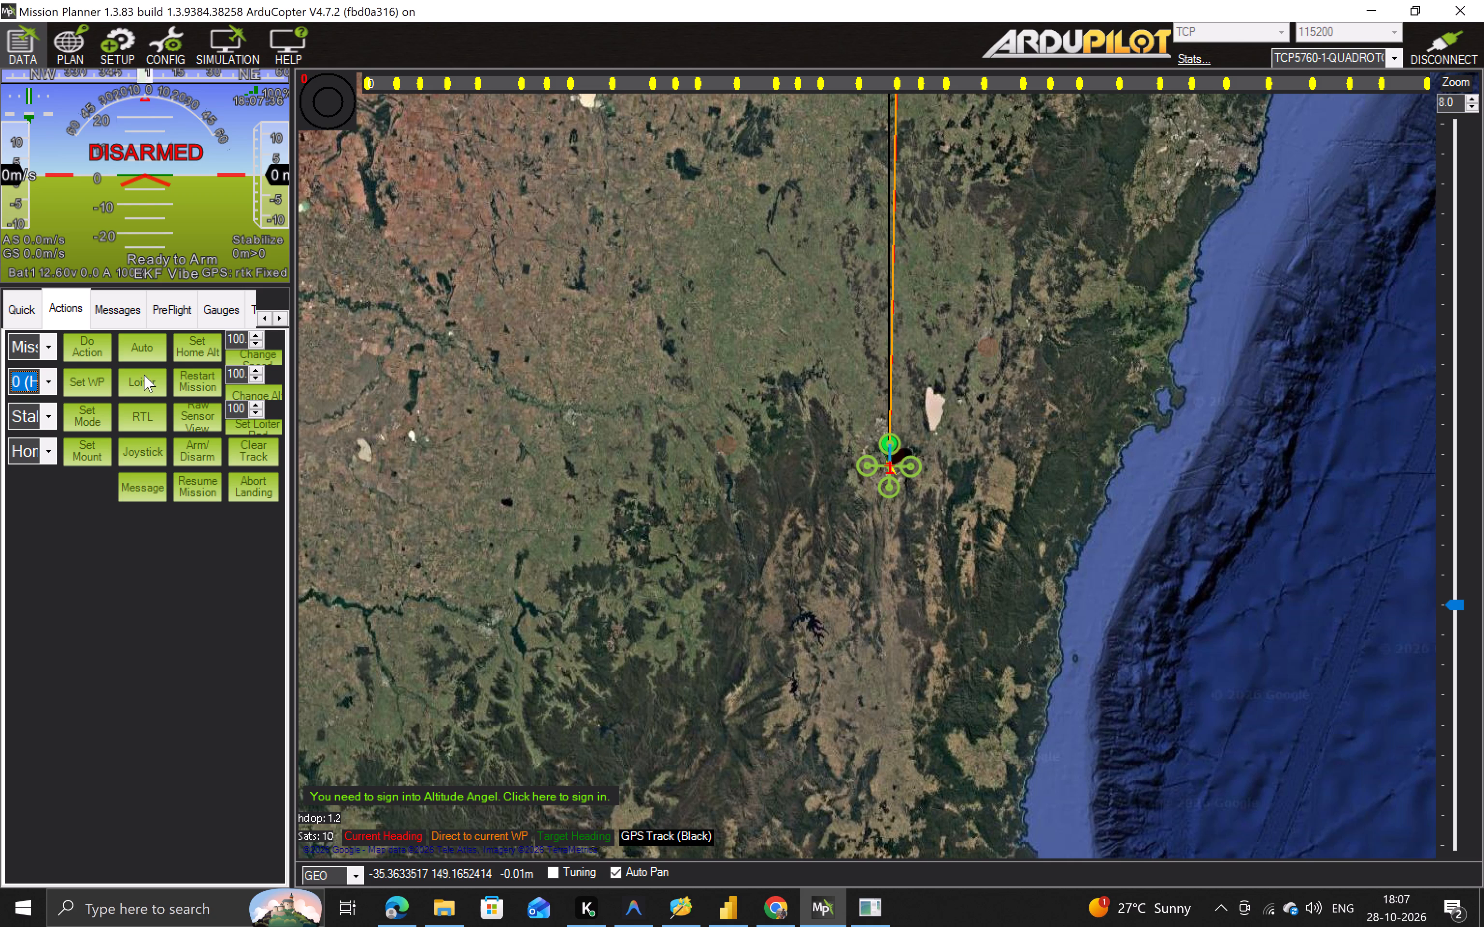
Switch the simulated quadcopter to Loiter mode and arm it.
click(156, 381)
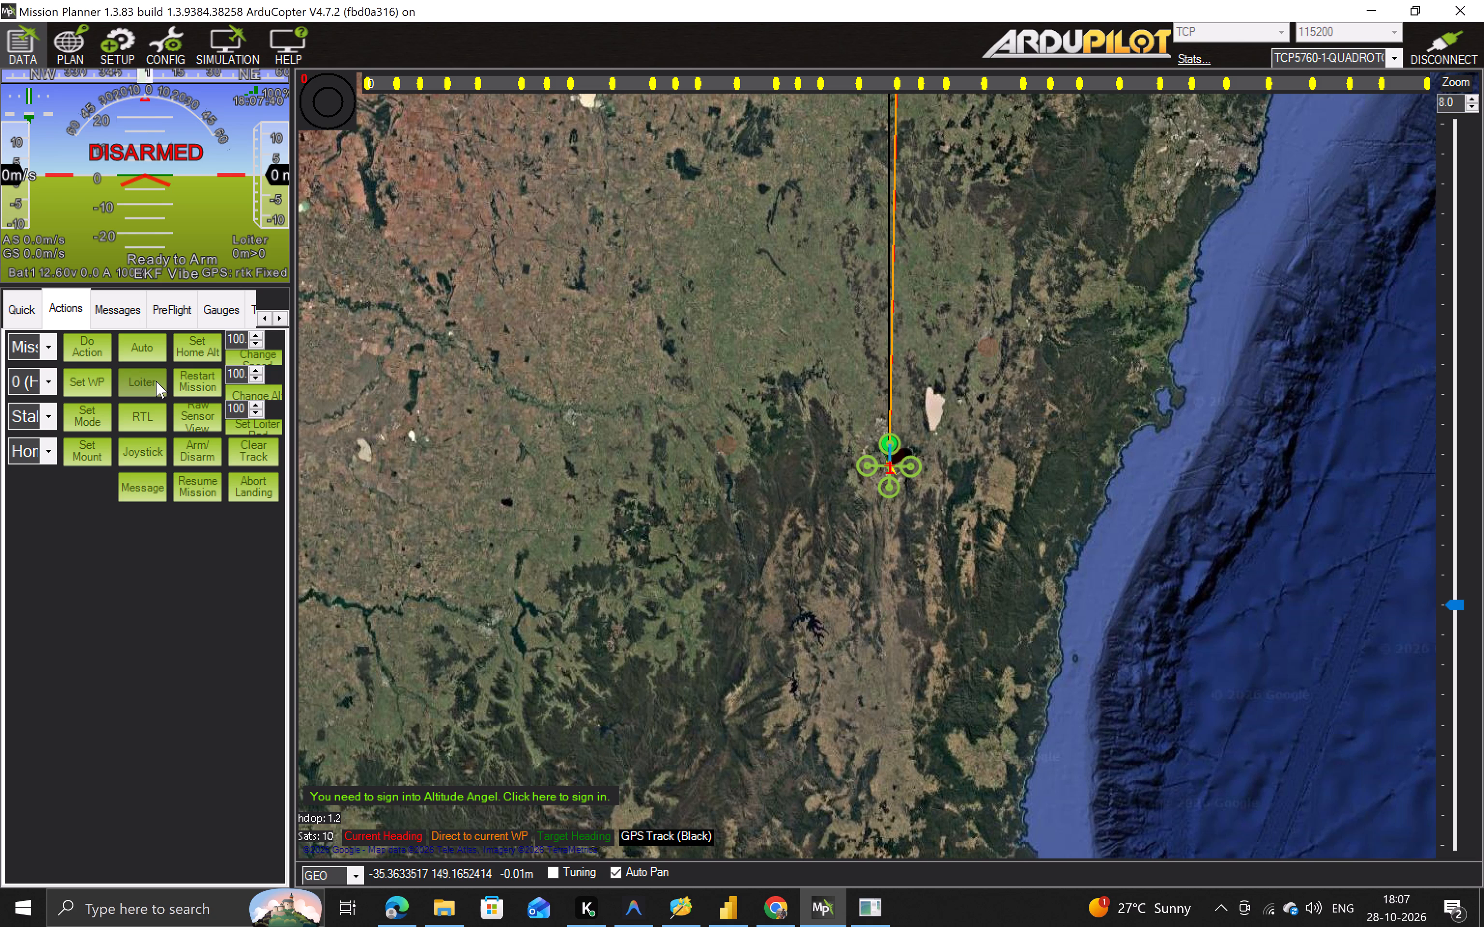
click(201, 457)
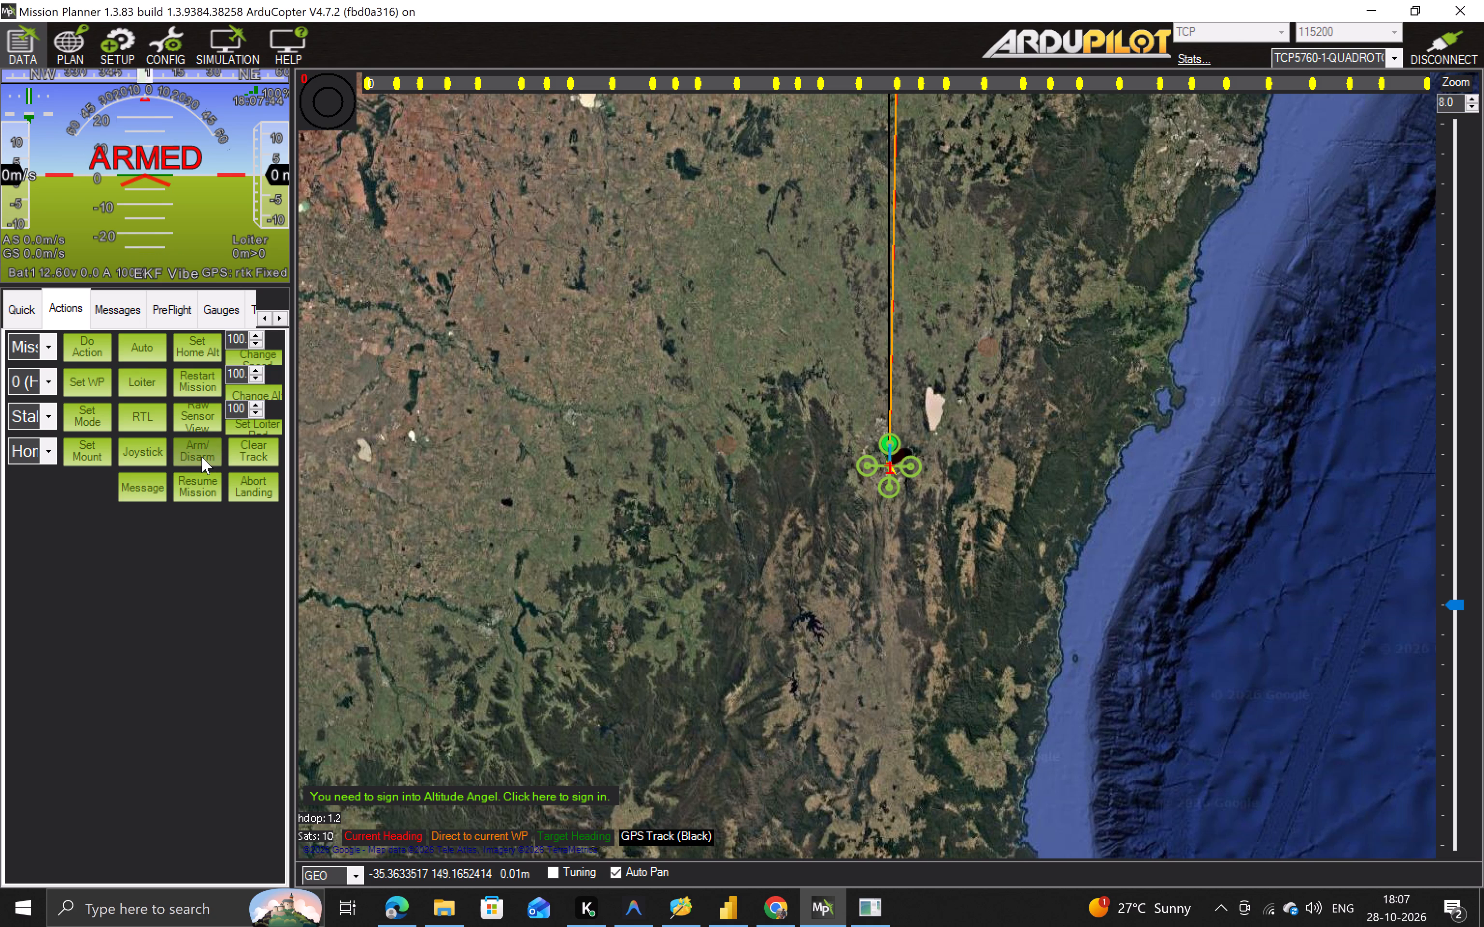
Execute the Mission_Start action on the armed quadcopter so it flies the survey mission.
click(94, 342)
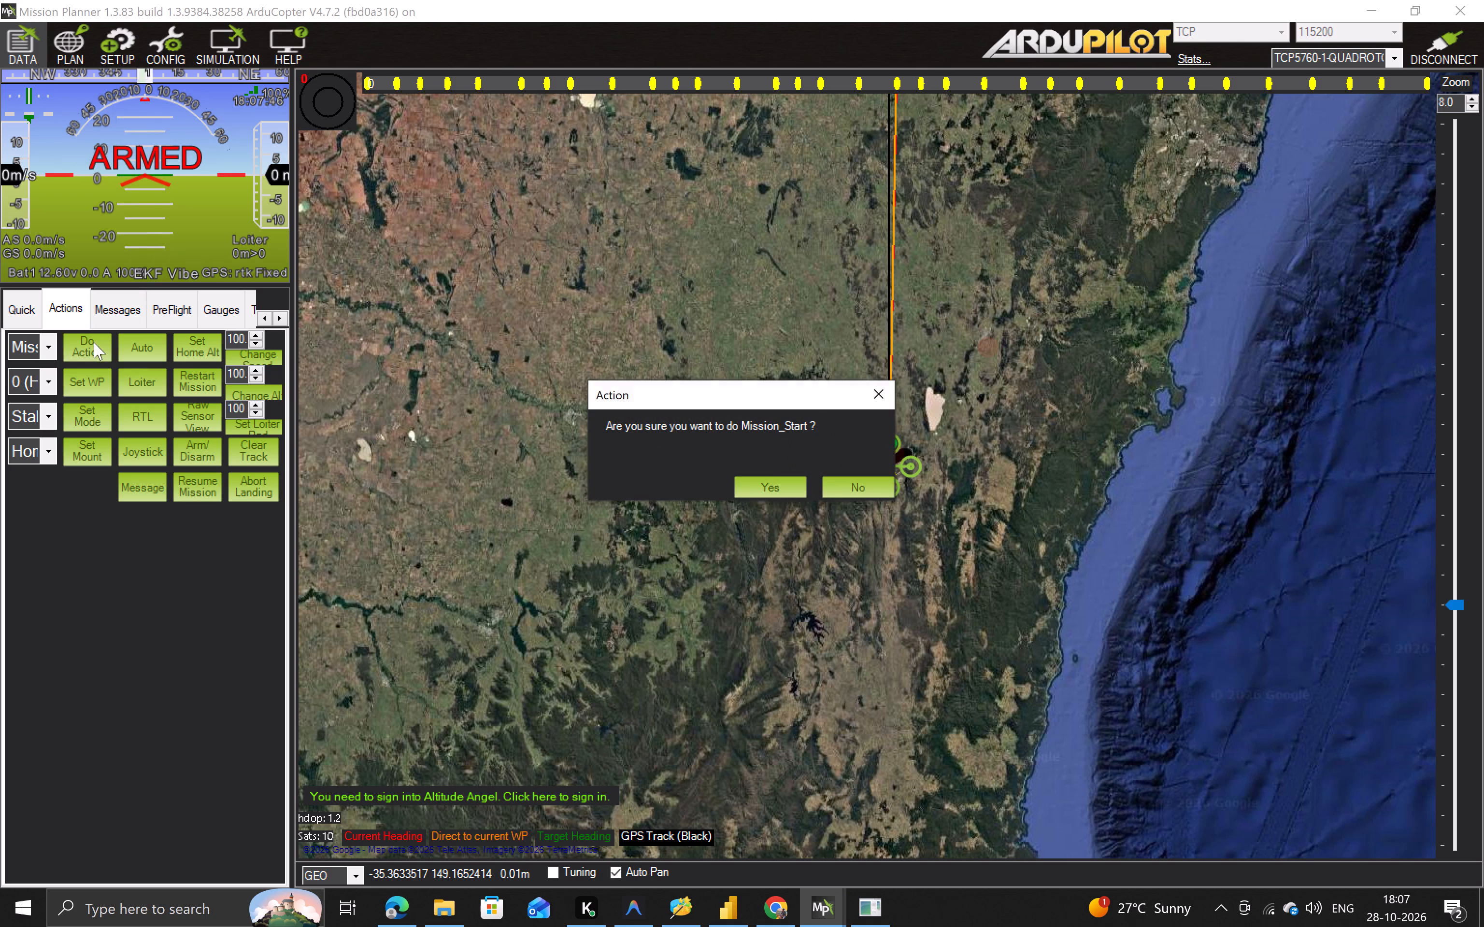
click(771, 486)
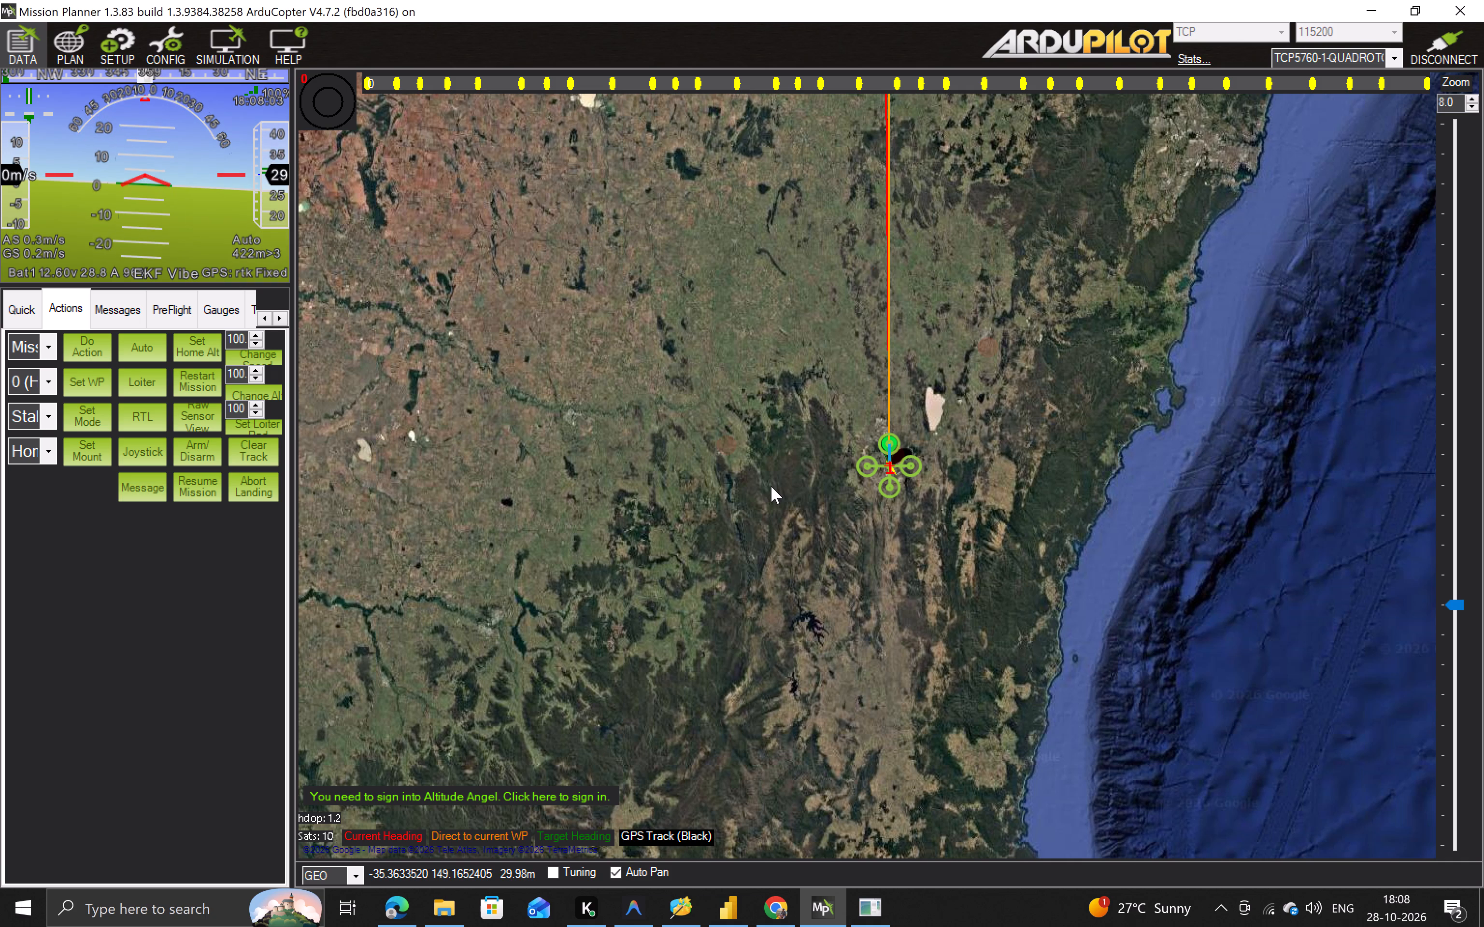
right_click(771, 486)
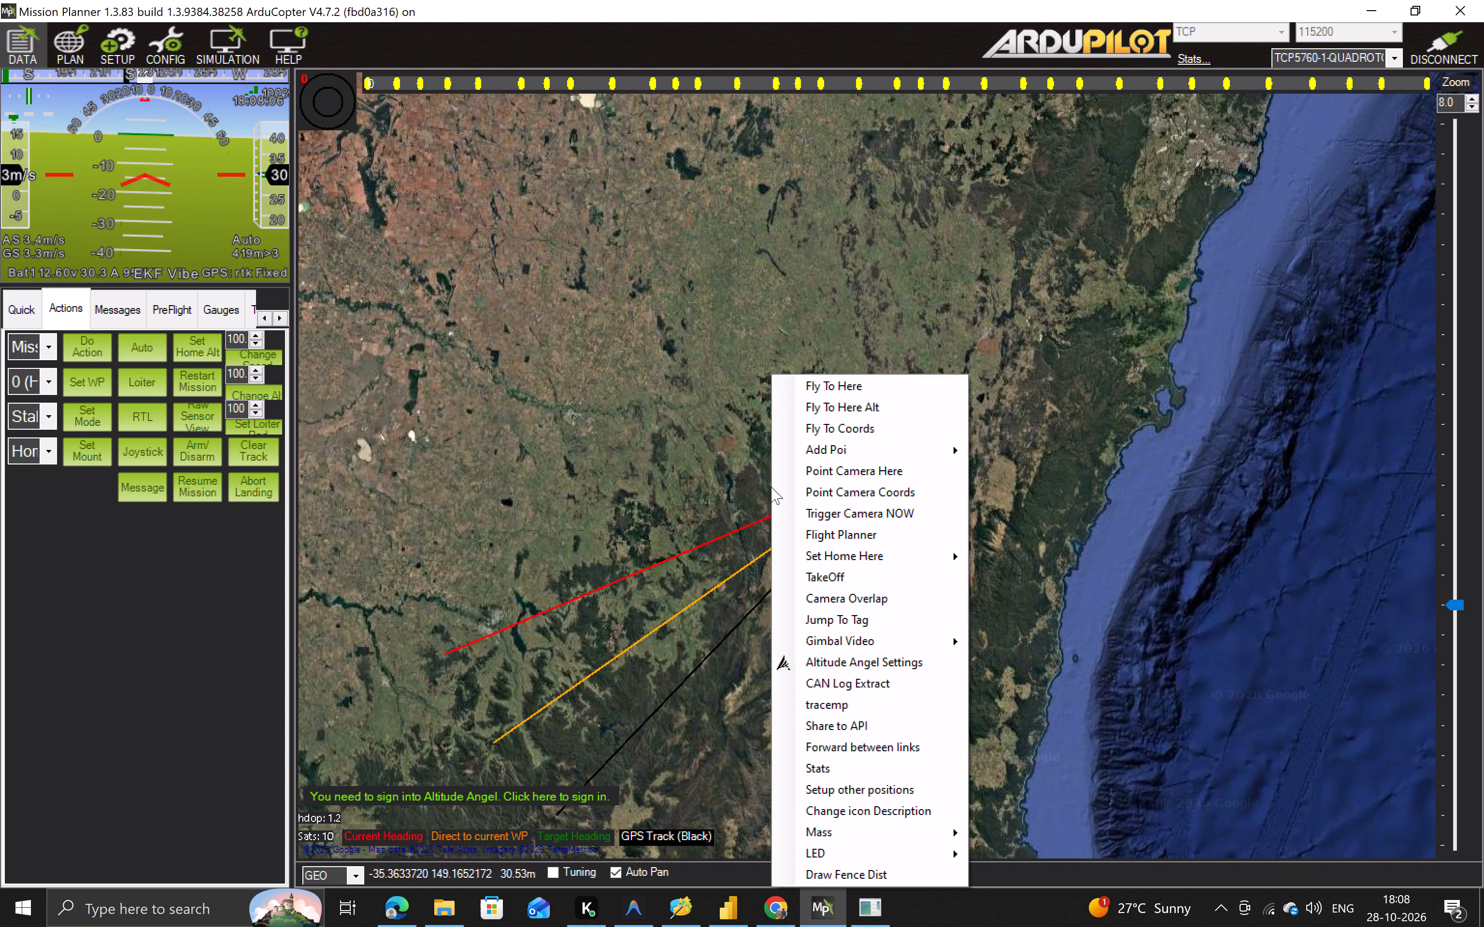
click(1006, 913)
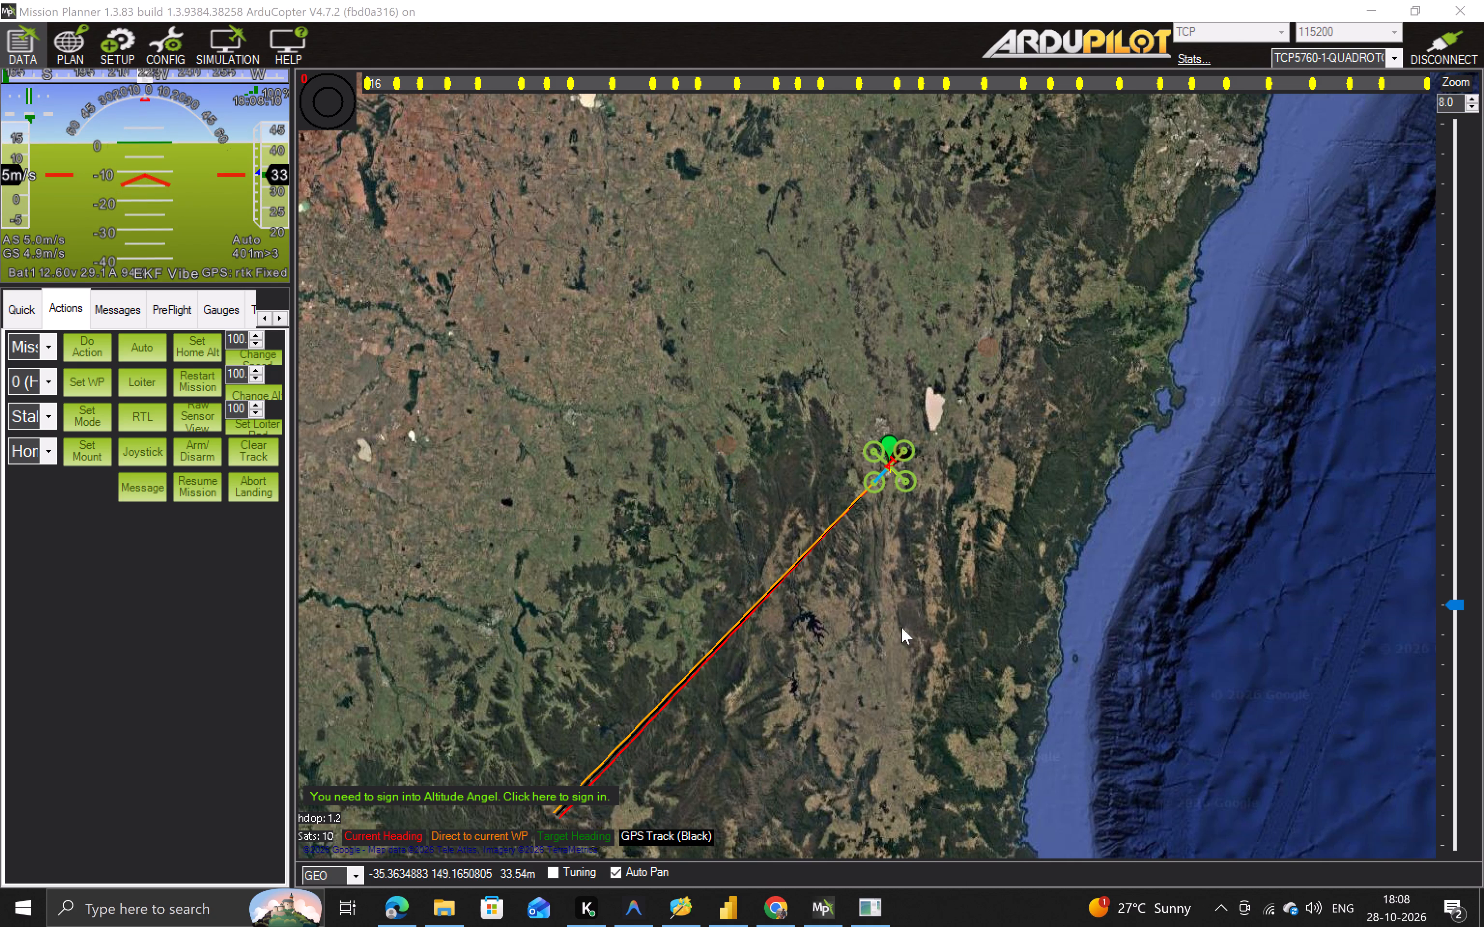
Examine the quadcopter's progress along the survey grid on the flight data map, with the whole grid in view.
scroll(918, 561, up, 15)
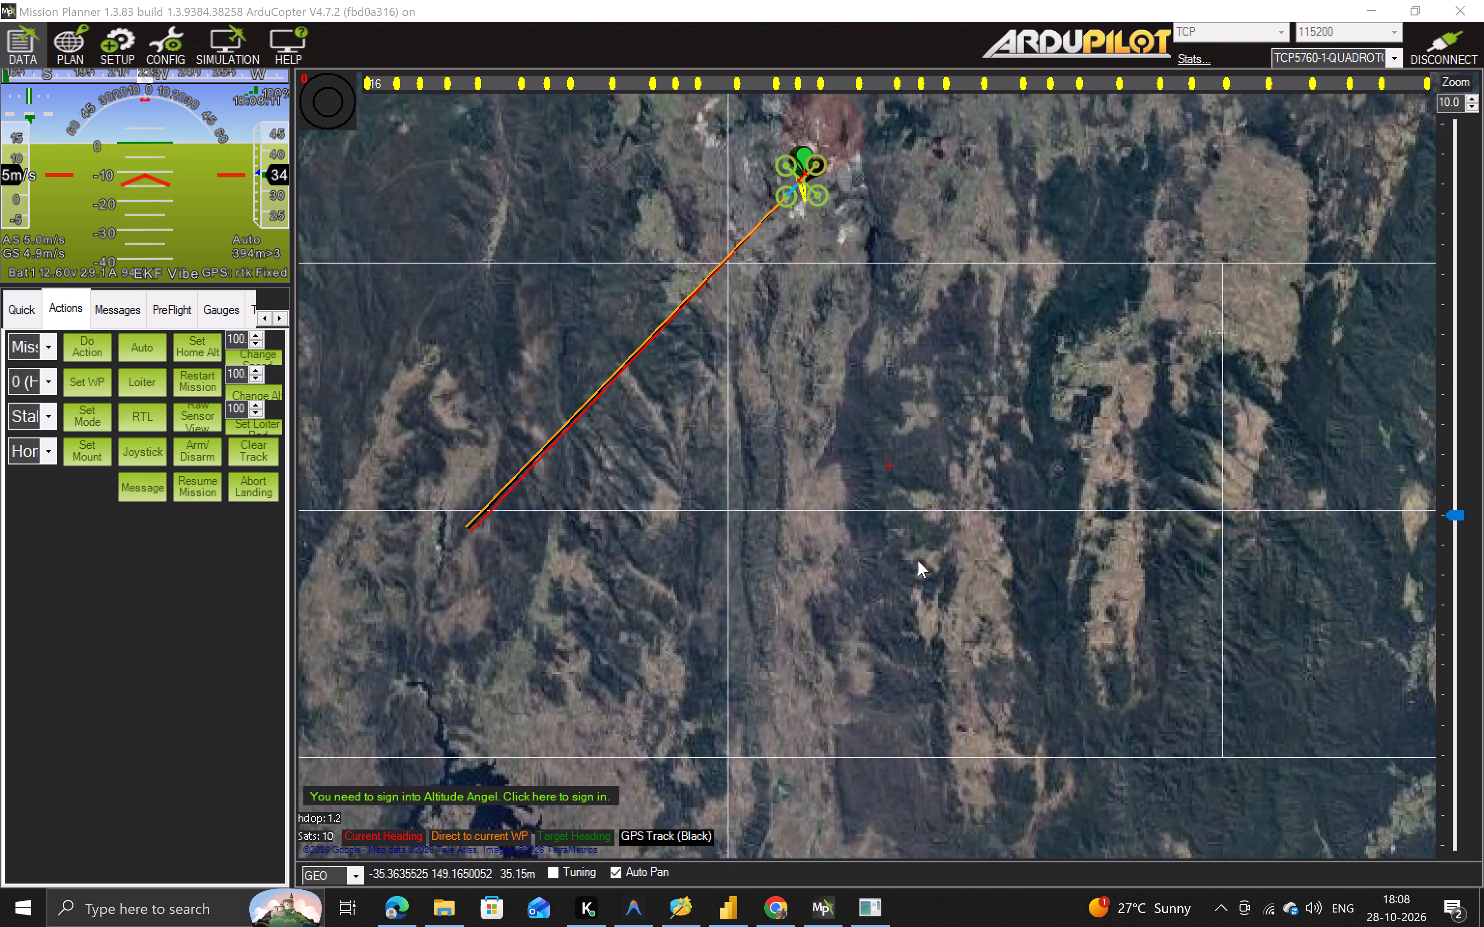
scroll(918, 561, down, 3)
scroll(918, 561, up, 10)
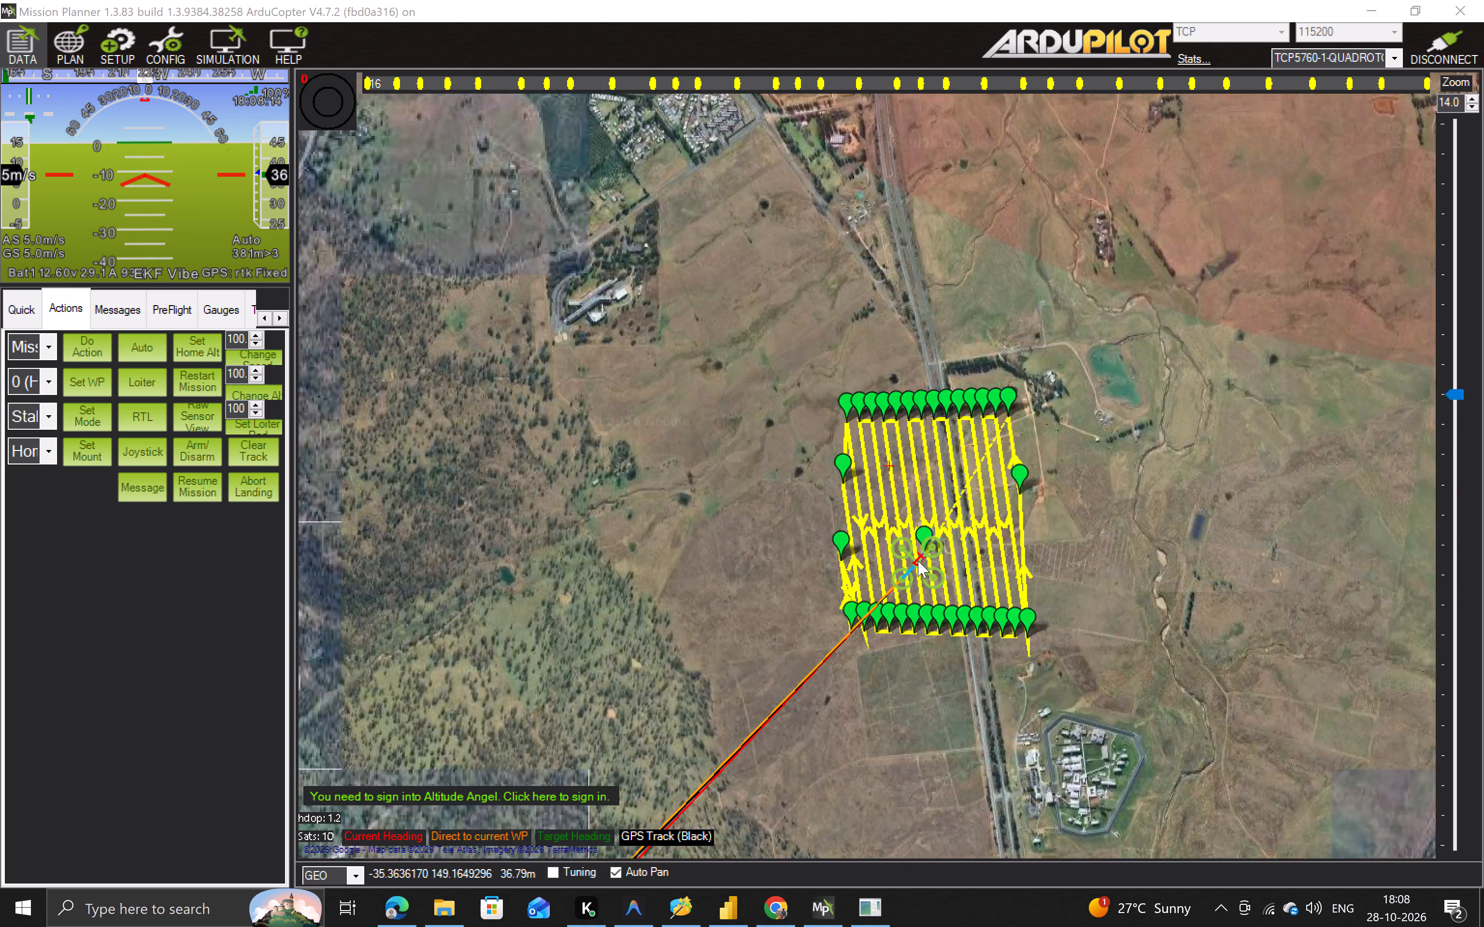
scroll(918, 561, up, 3)
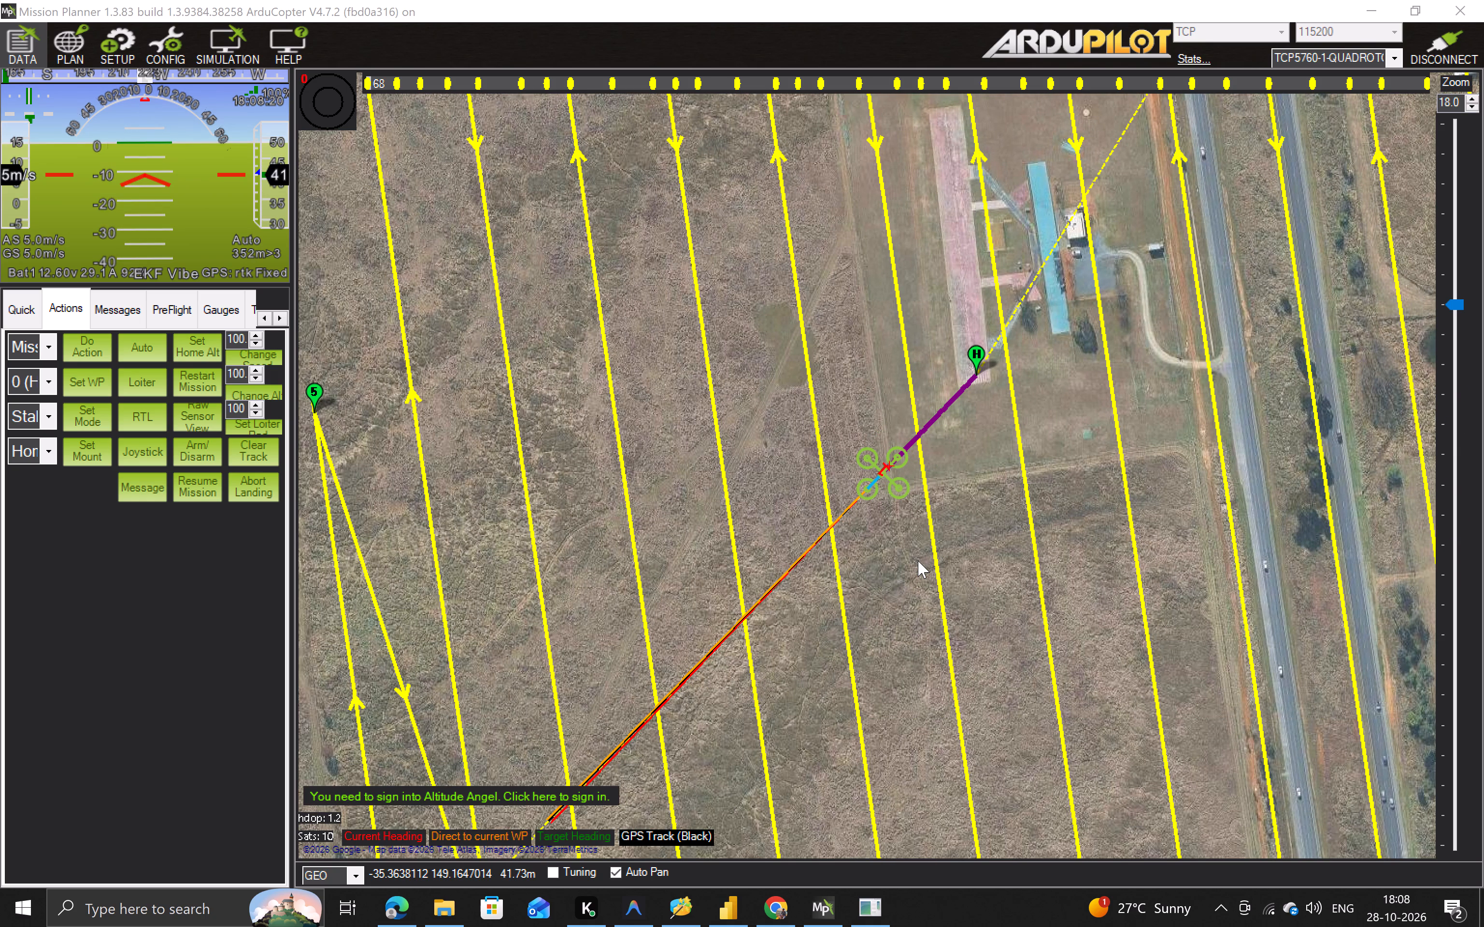
scroll(918, 561, down, 3)
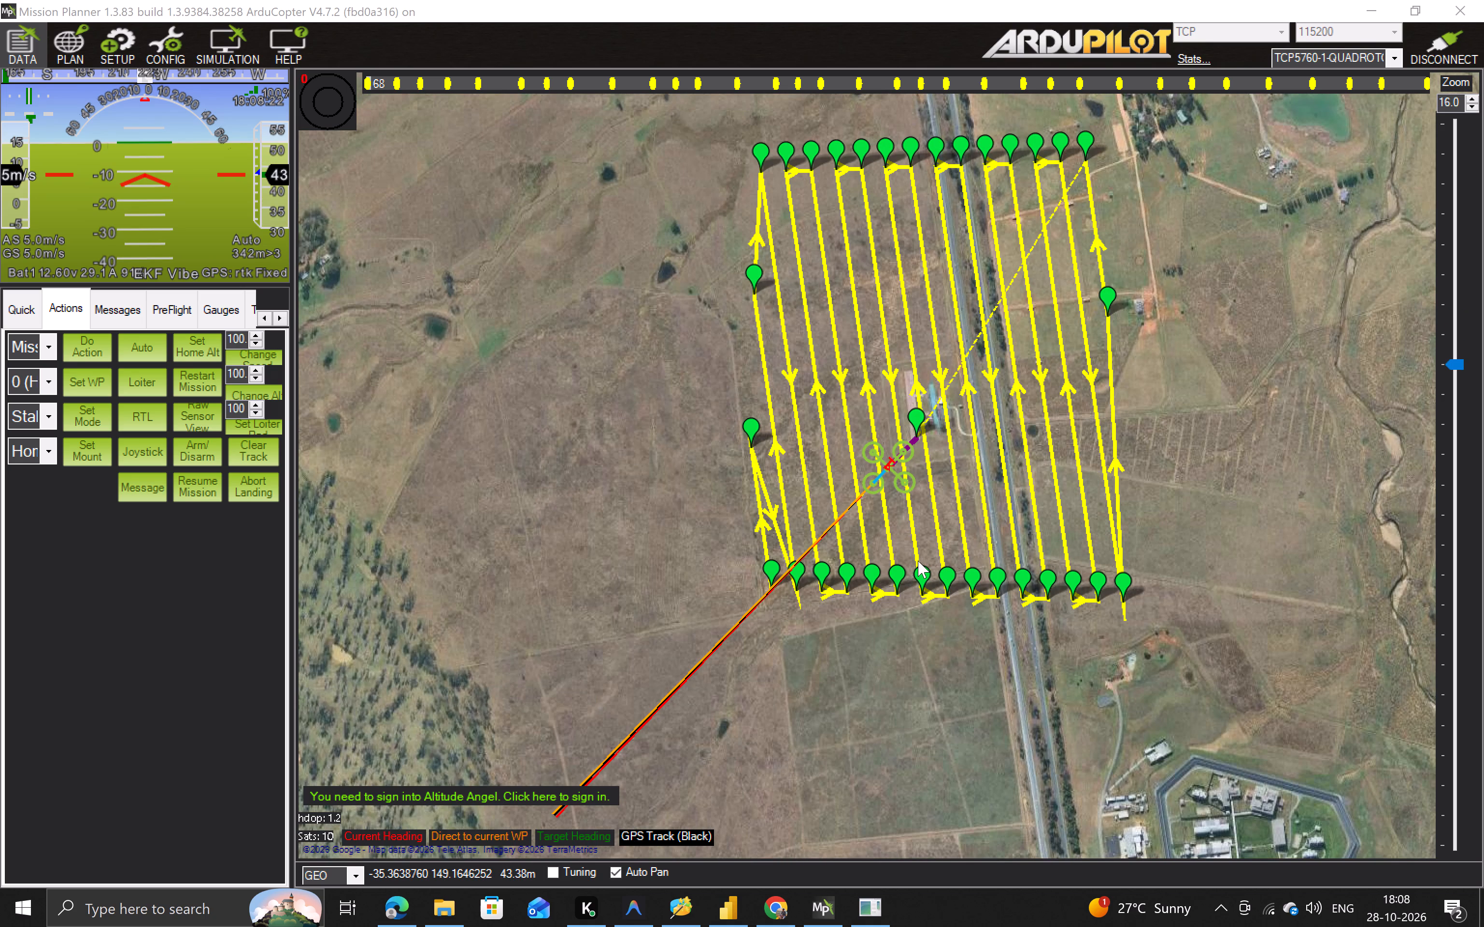
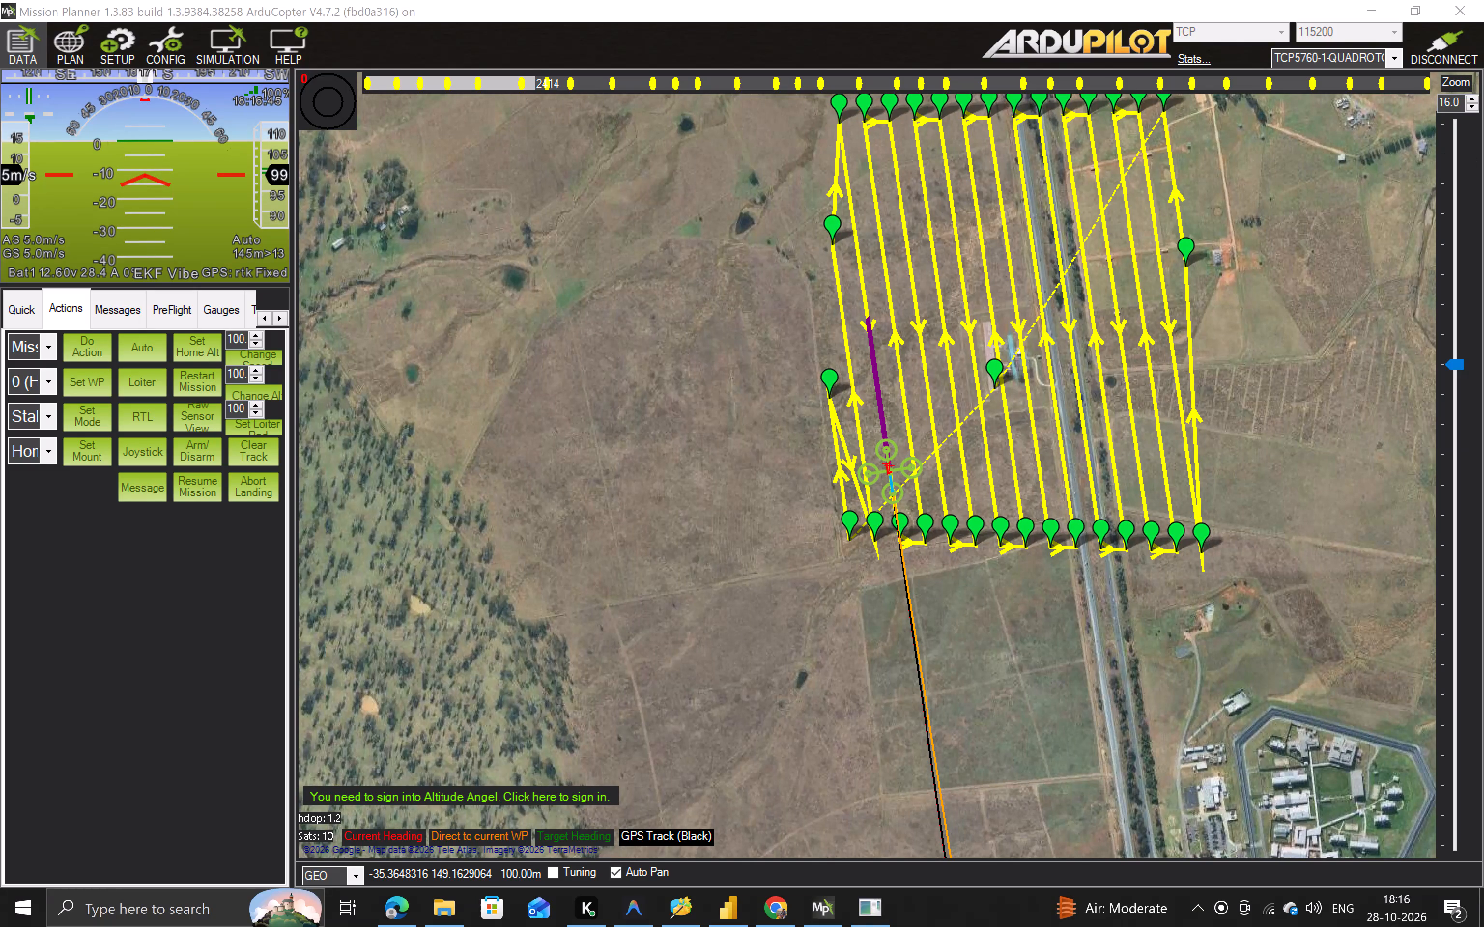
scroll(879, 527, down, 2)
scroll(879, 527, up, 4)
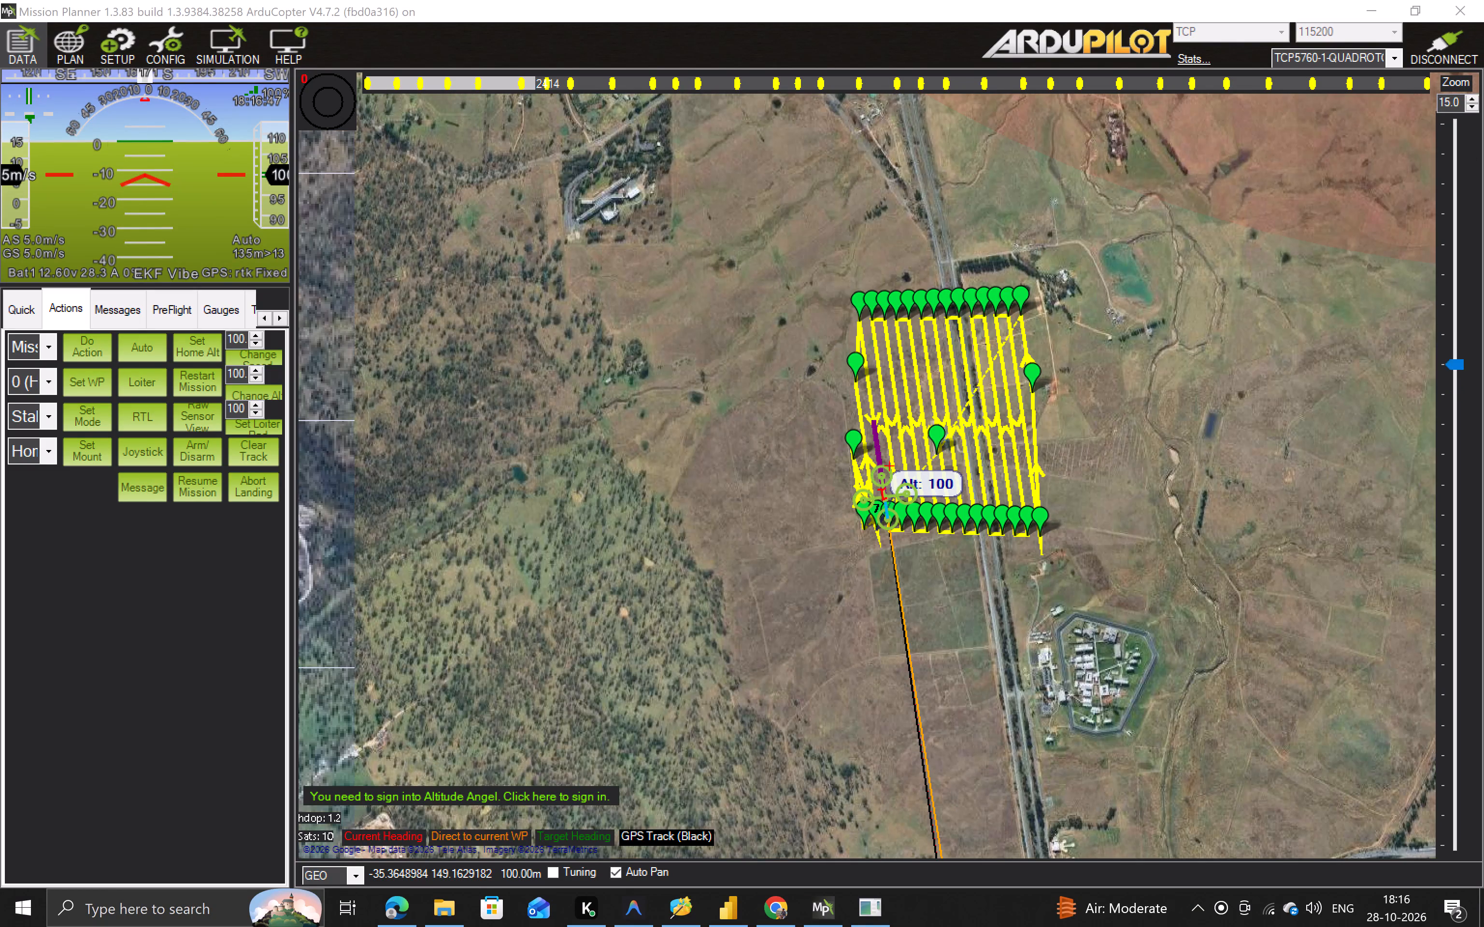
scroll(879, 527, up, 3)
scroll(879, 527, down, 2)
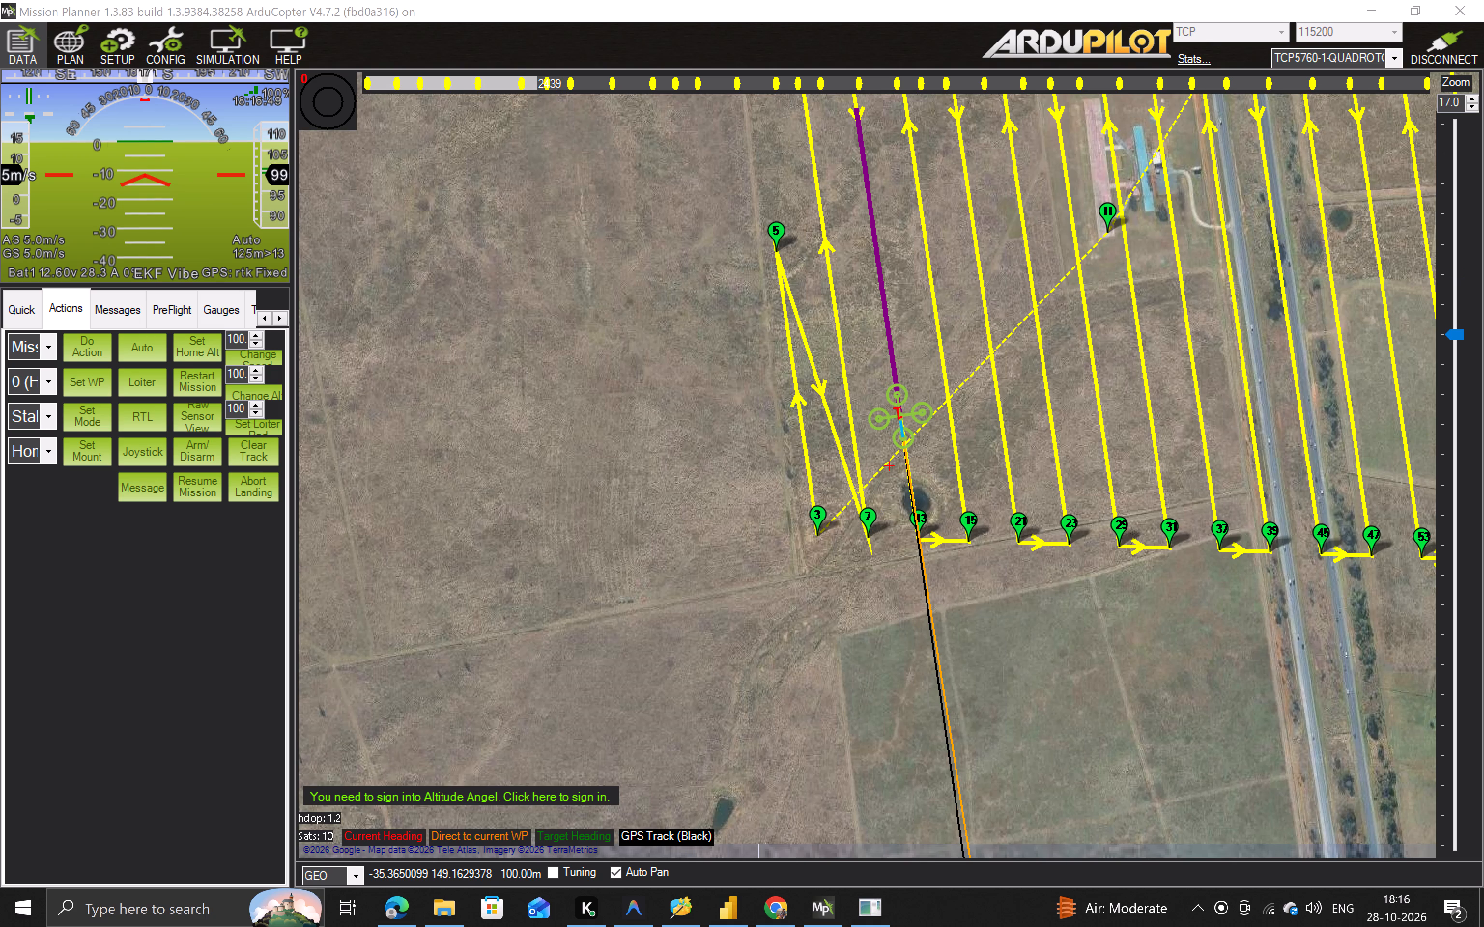
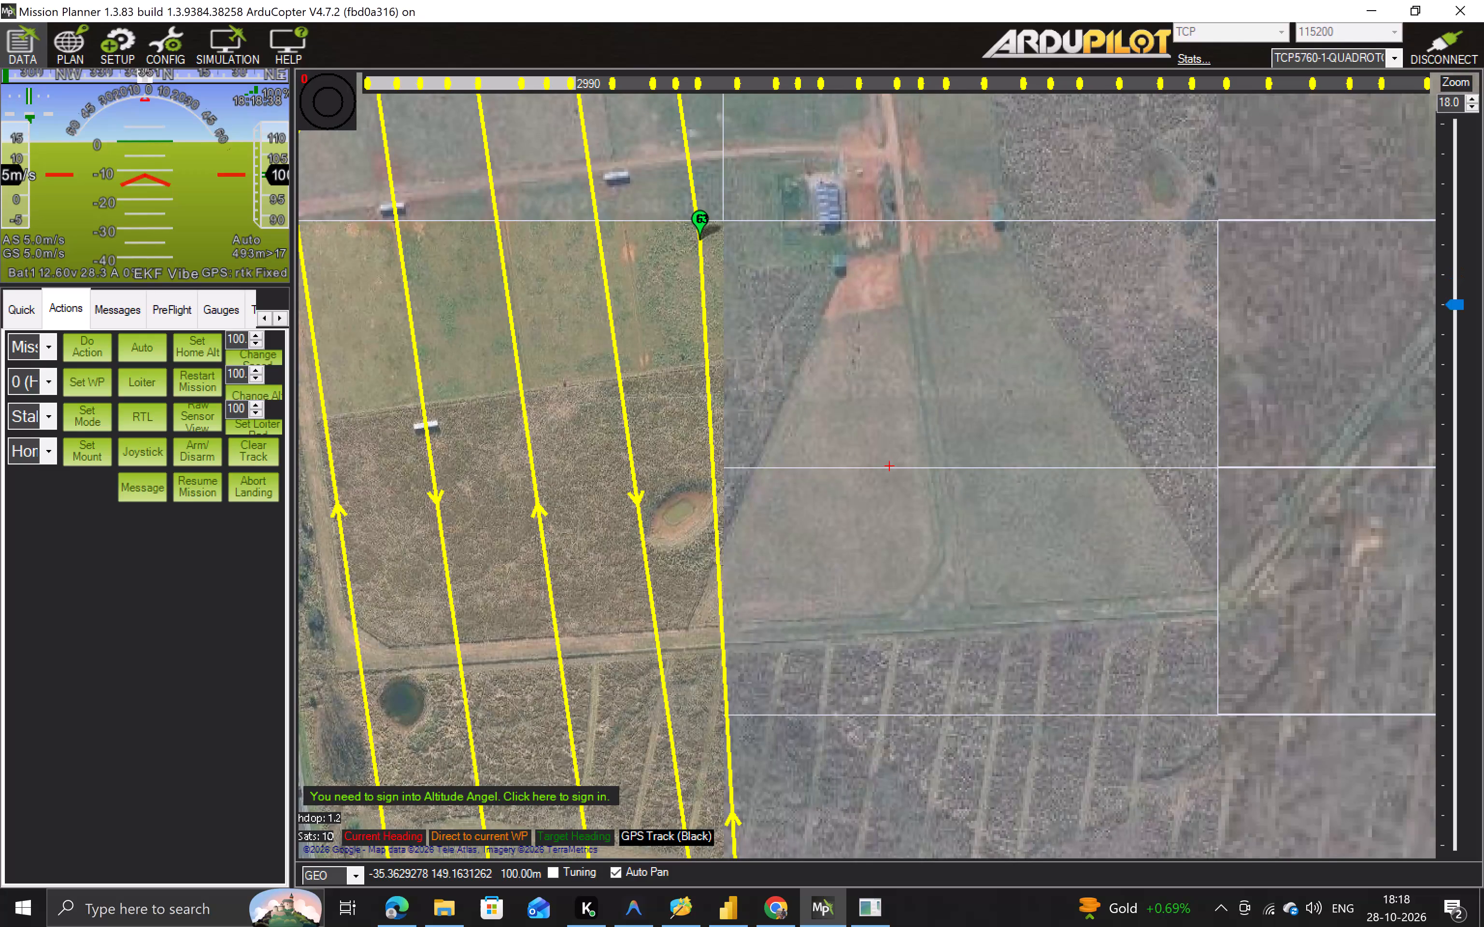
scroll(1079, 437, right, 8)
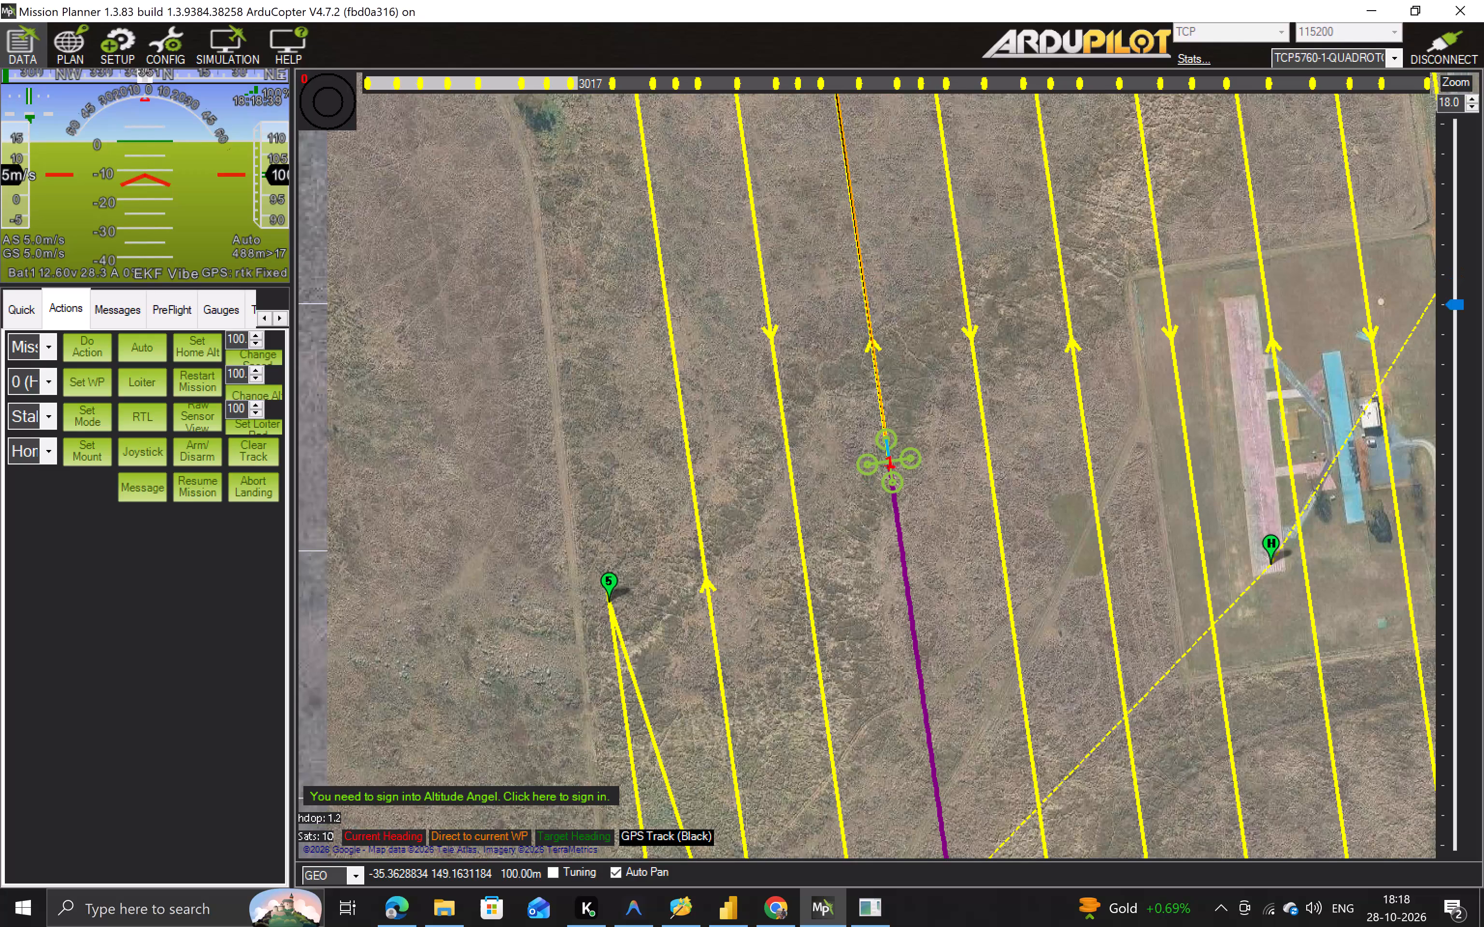
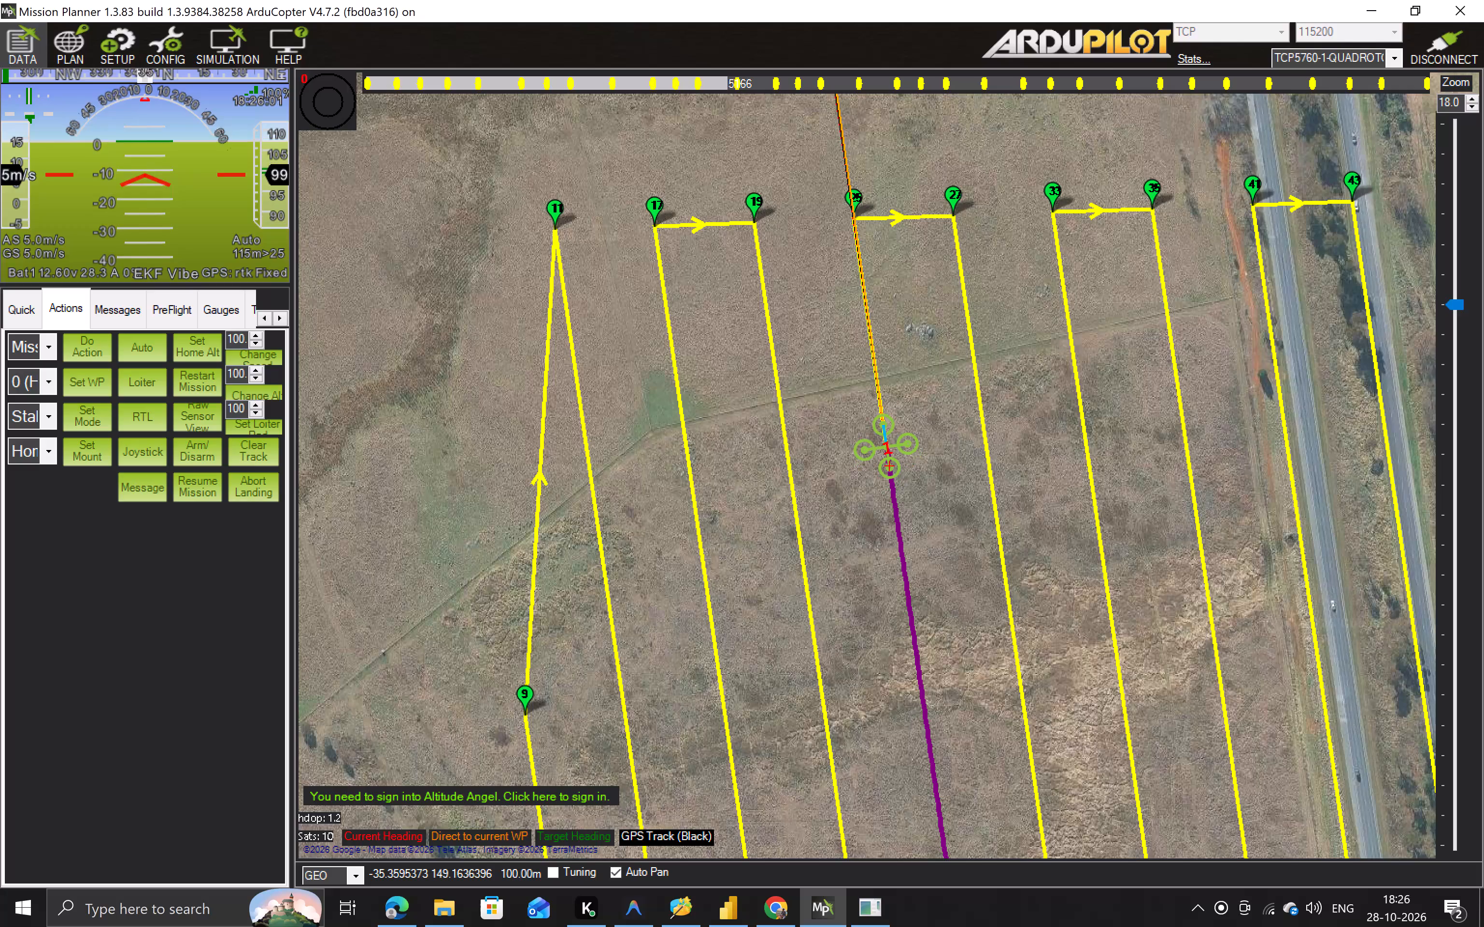
Examine the quadcopter's progress along the survey grid with the whole flight plan in view.
scroll(1432, 608, up, 7)
scroll(1432, 608, down, 9)
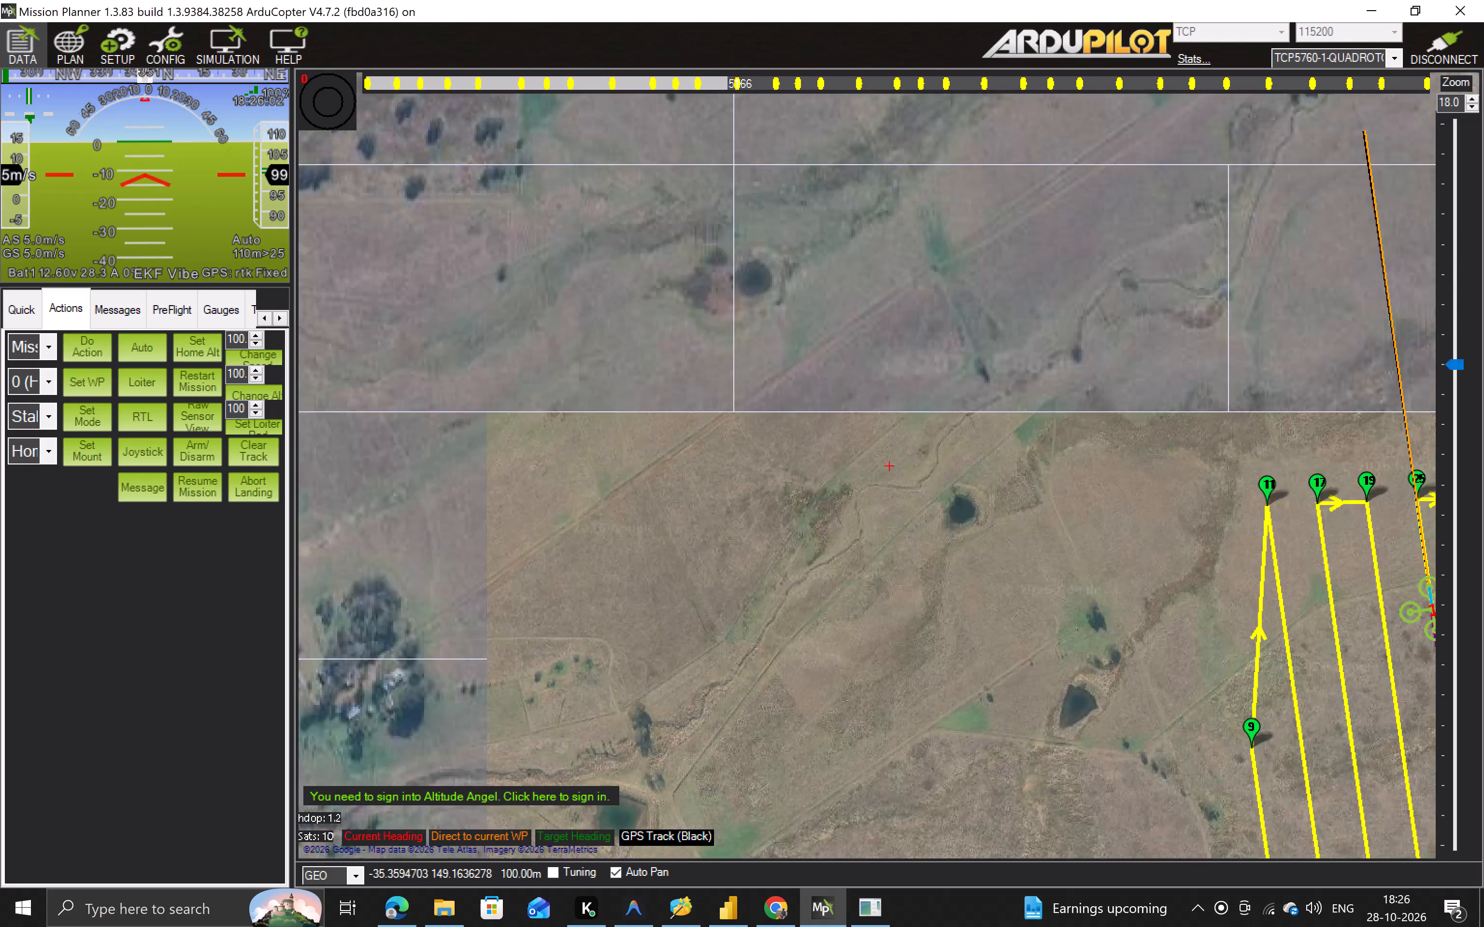
scroll(1432, 608, down, 3)
scroll(1432, 608, up, 4)
scroll(1432, 608, right, 5)
scroll(1432, 608, left, 10)
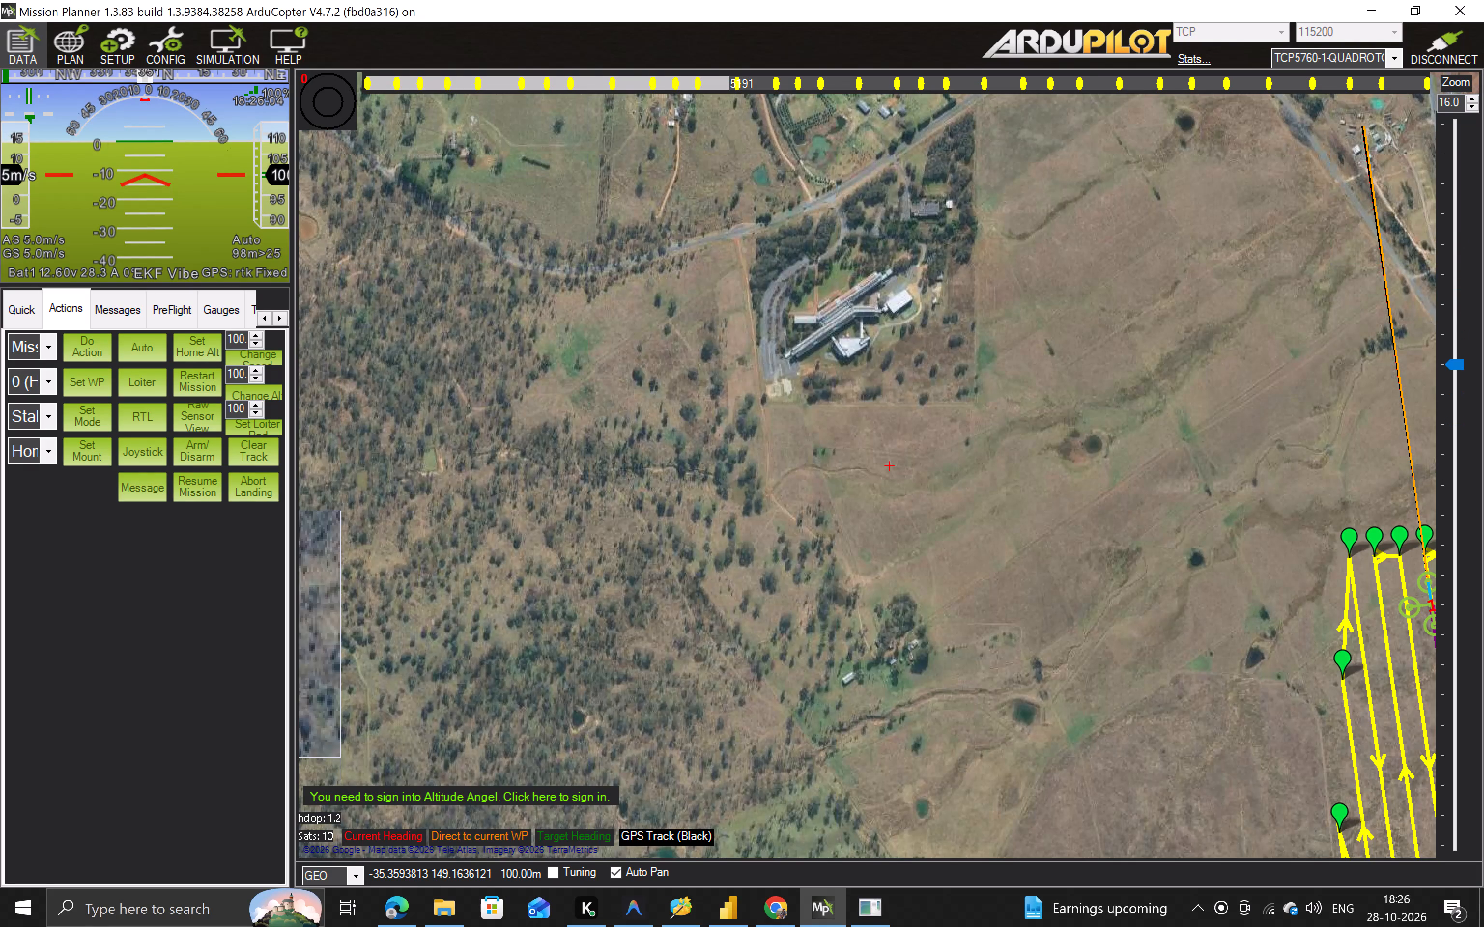
scroll(1432, 608, left, 15)
scroll(1432, 608, right, 17)
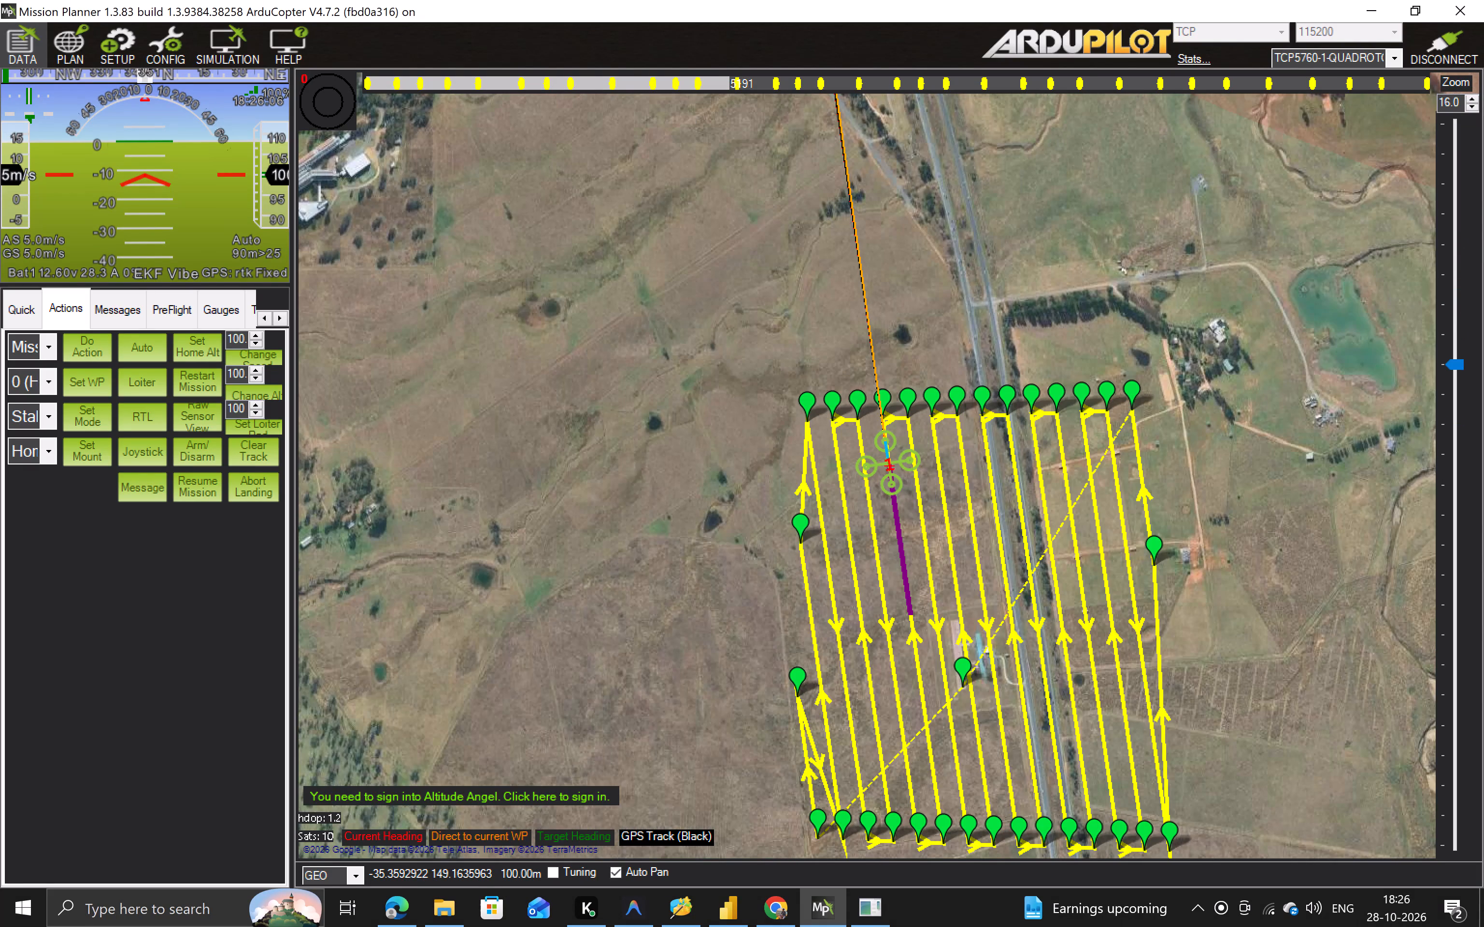